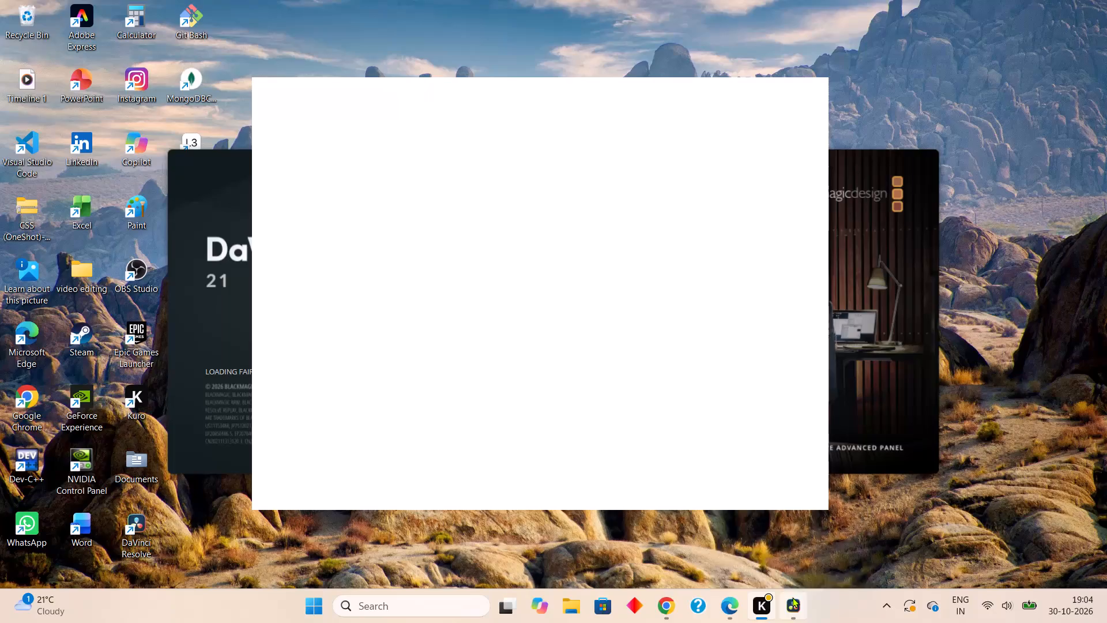
Bring the loading DaVinci Resolve window to the front of the desktop.
click(792, 597)
click(790, 608)
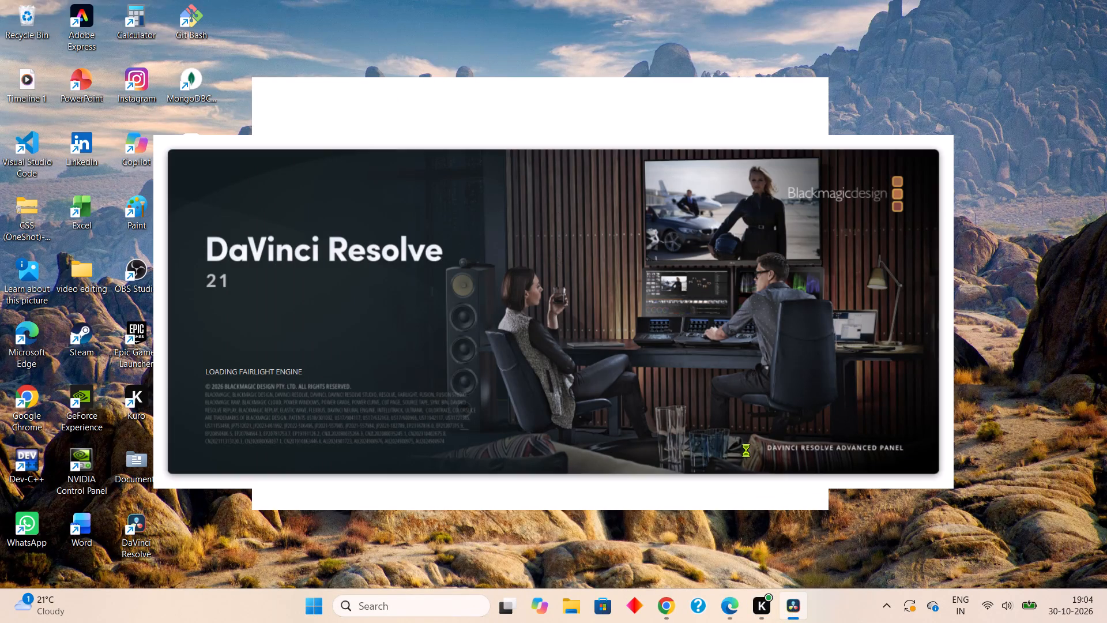
double_click(808, 331)
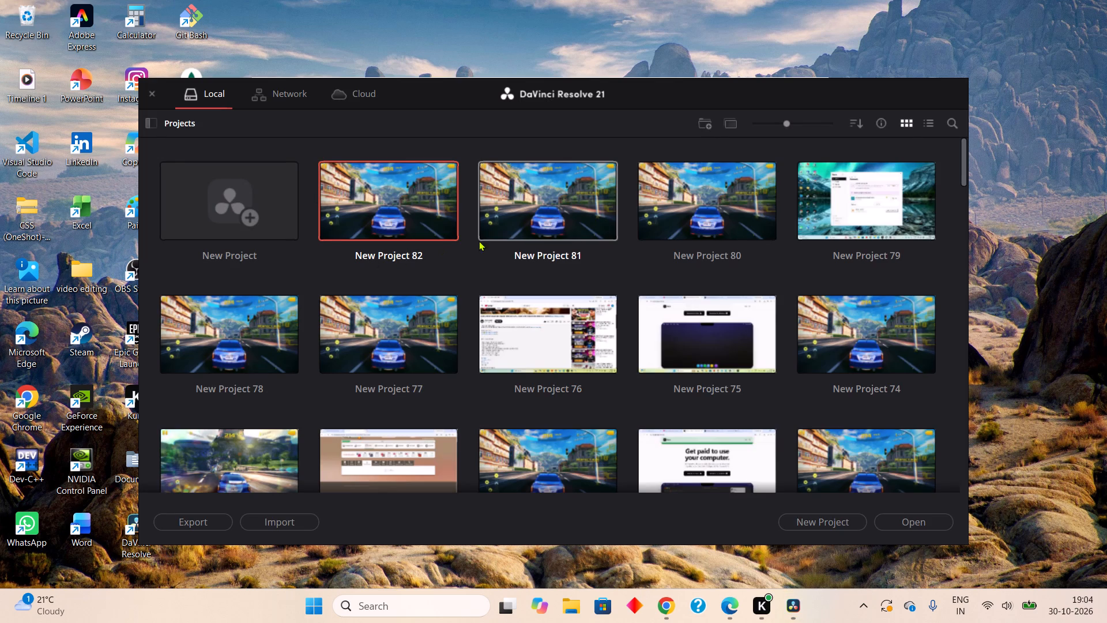
Open the existing project New Project 82 from the local projects.
click(406, 244)
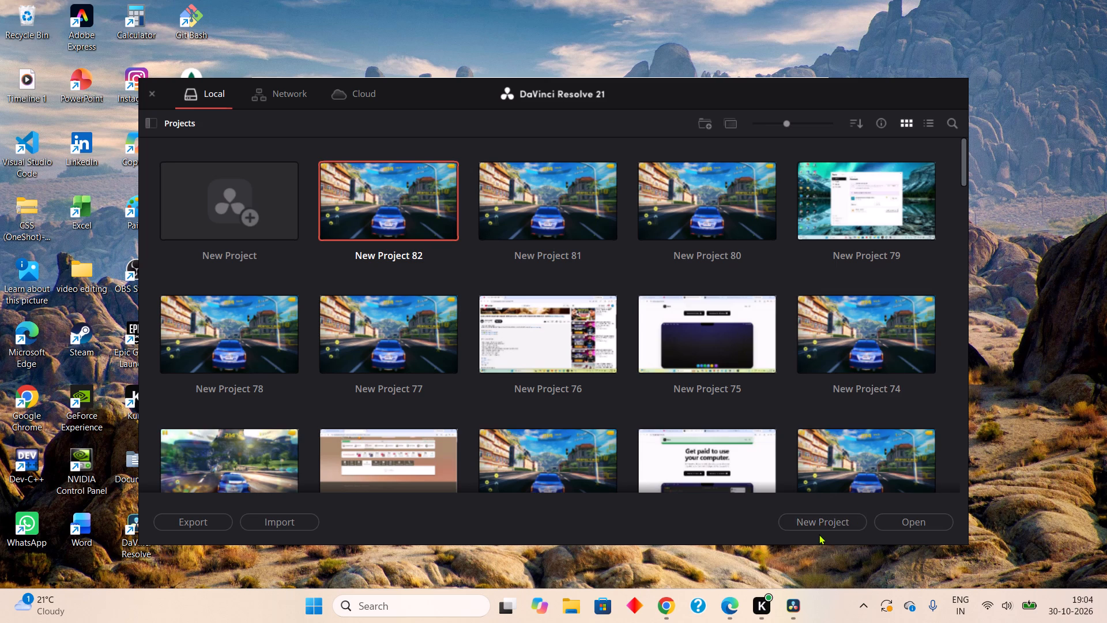
click(922, 525)
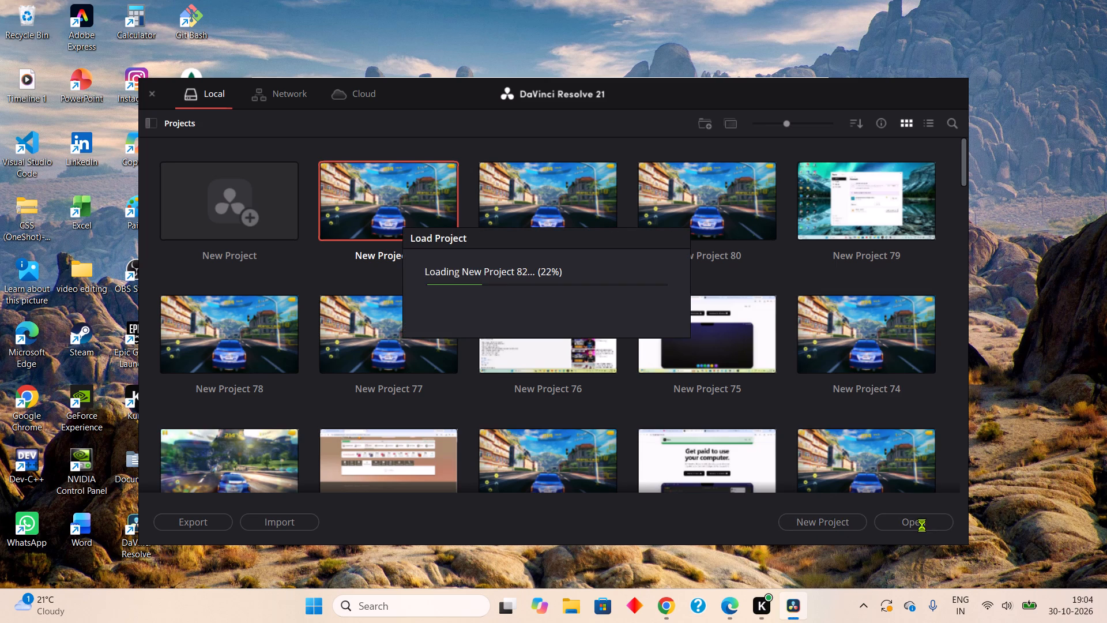
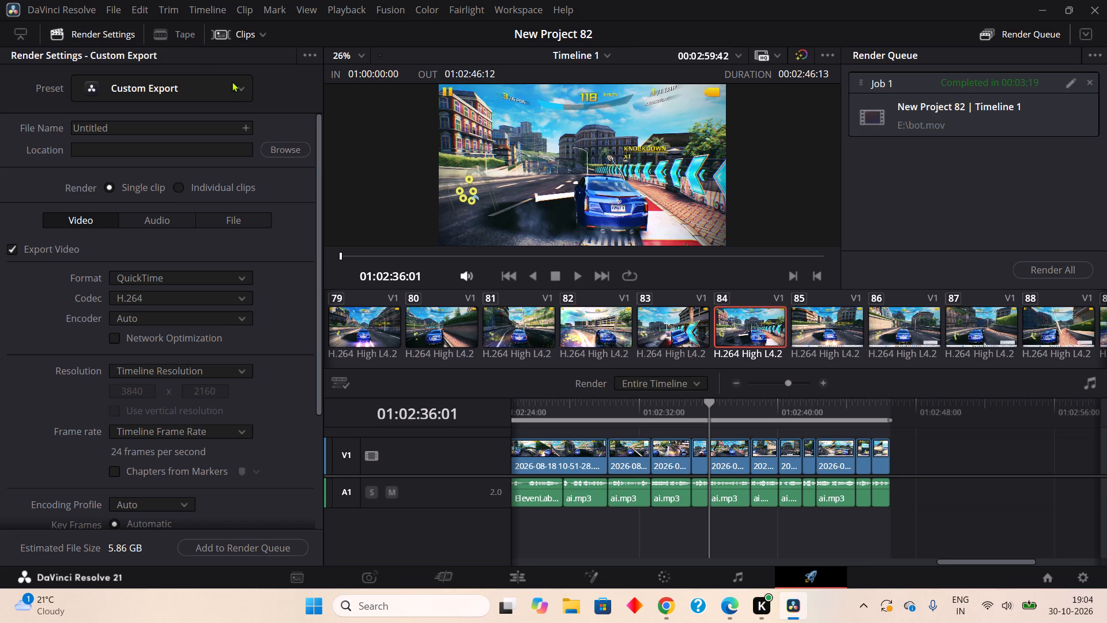
Switch to the Edit page and move the playhead to the start of Timeline 1 at 01:00:00:00.
click(525, 587)
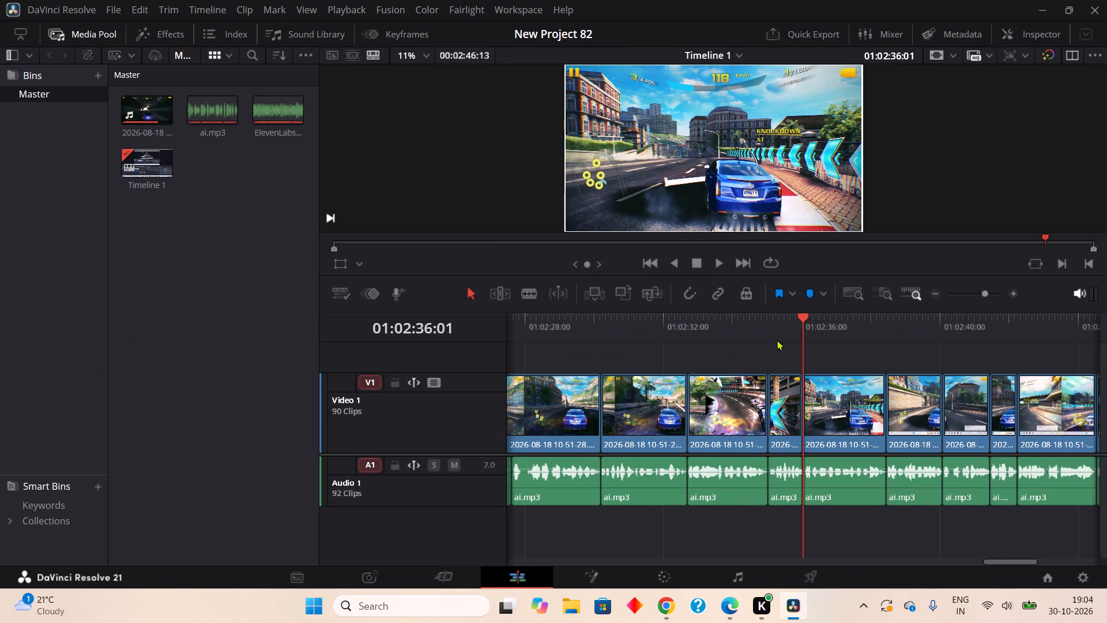
drag(801, 316, 373, 324)
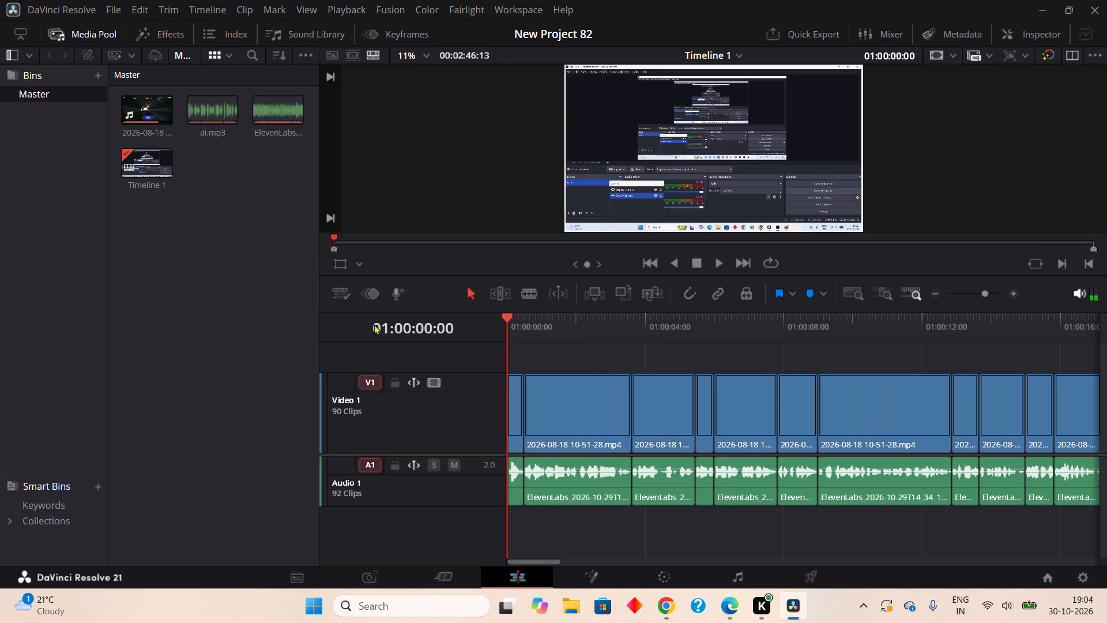
Blade off the silent first frame of the opening Audio 1 voice-over clip and ripple cut it from the timeline.
click(1012, 298)
click(1012, 298)
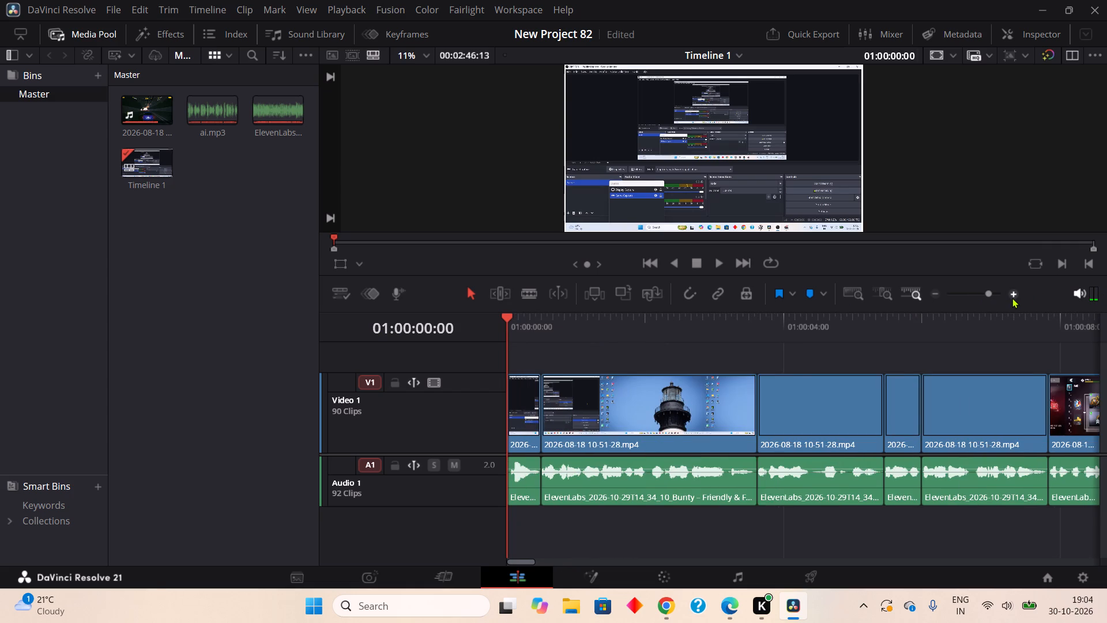
click(1012, 298)
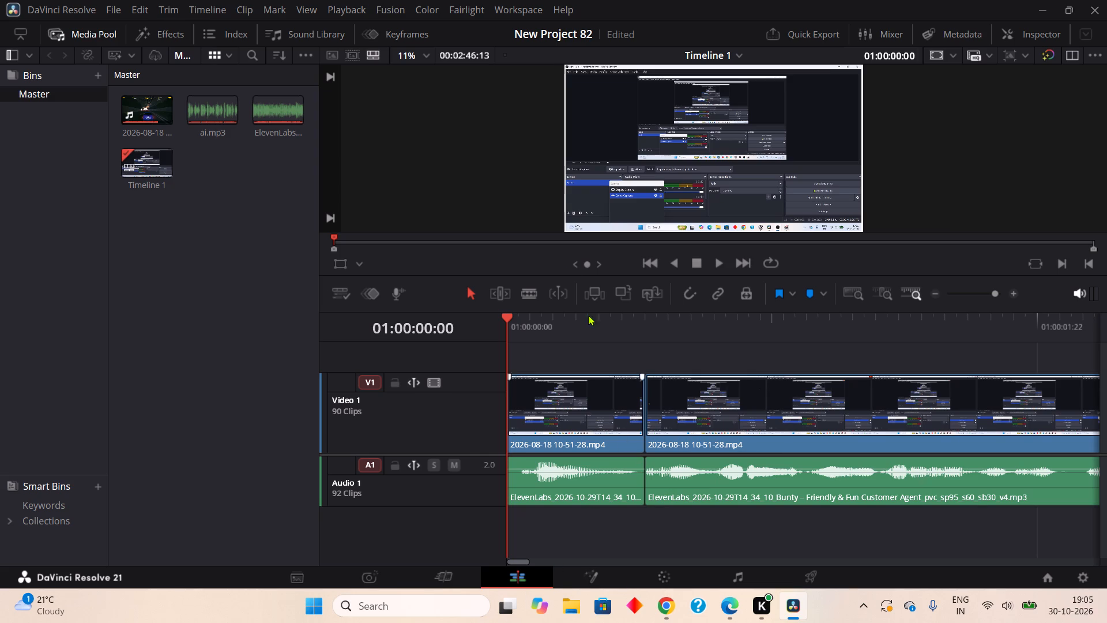
click(529, 287)
click(522, 493)
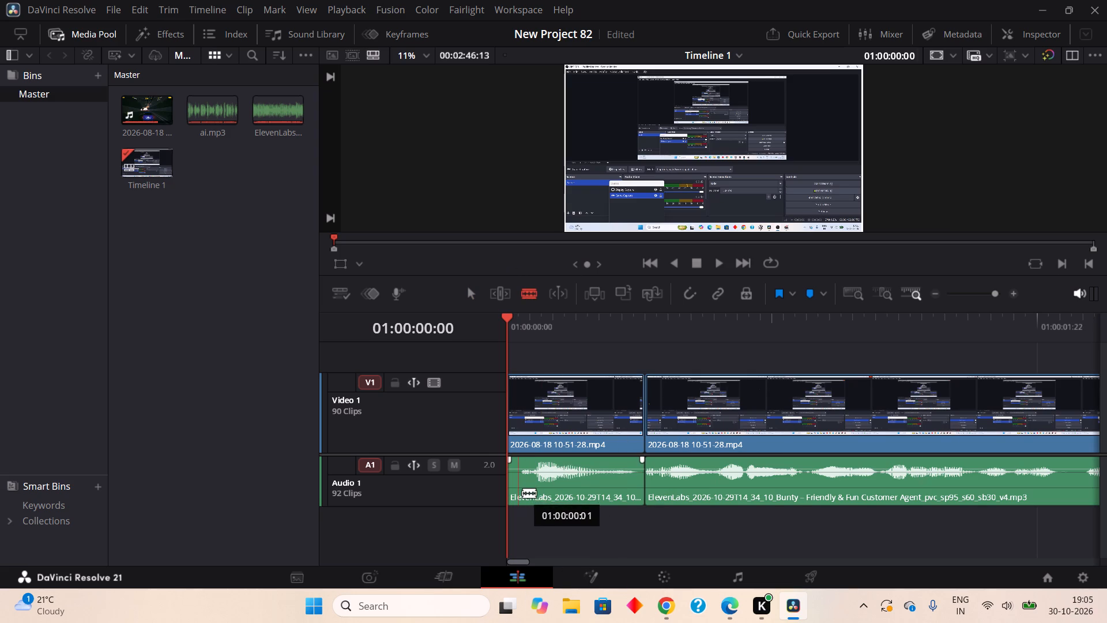
right_click(511, 495)
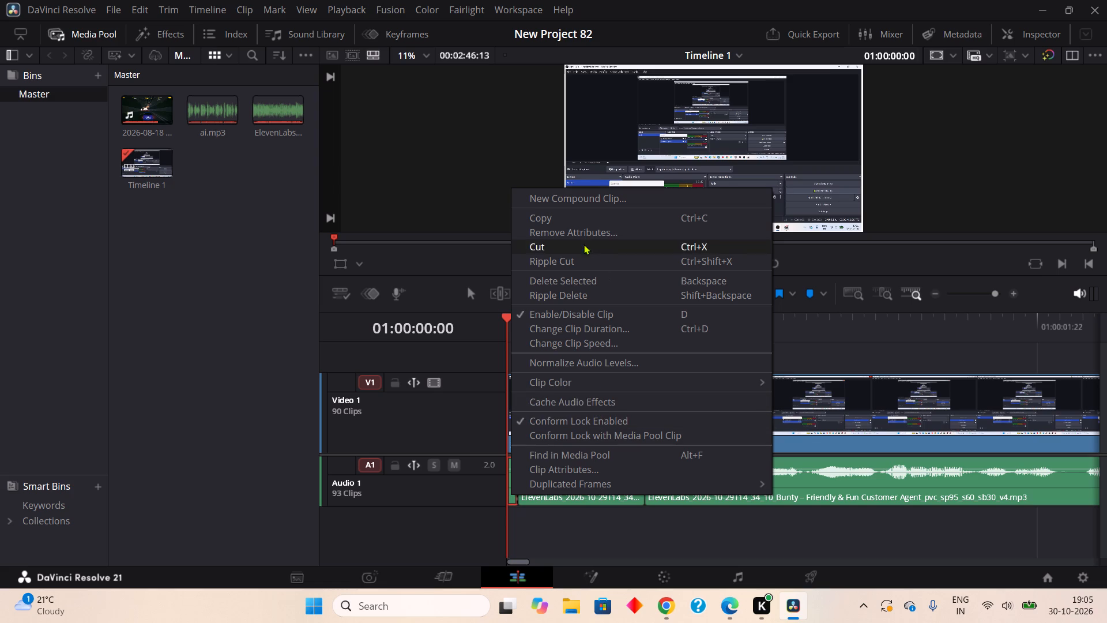
click(563, 268)
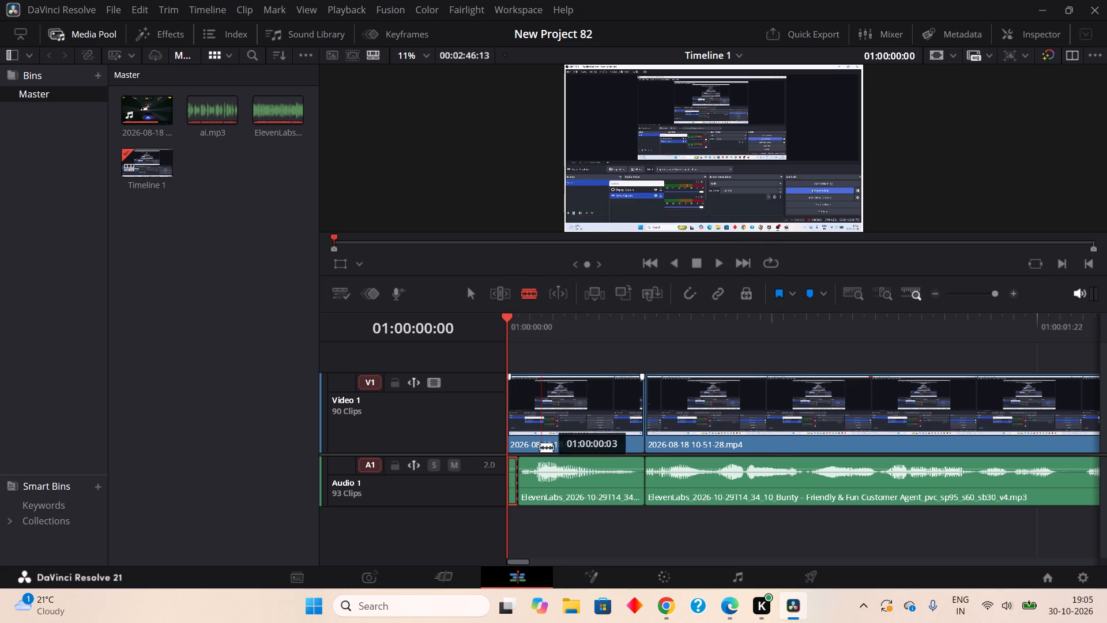
right_click(515, 466)
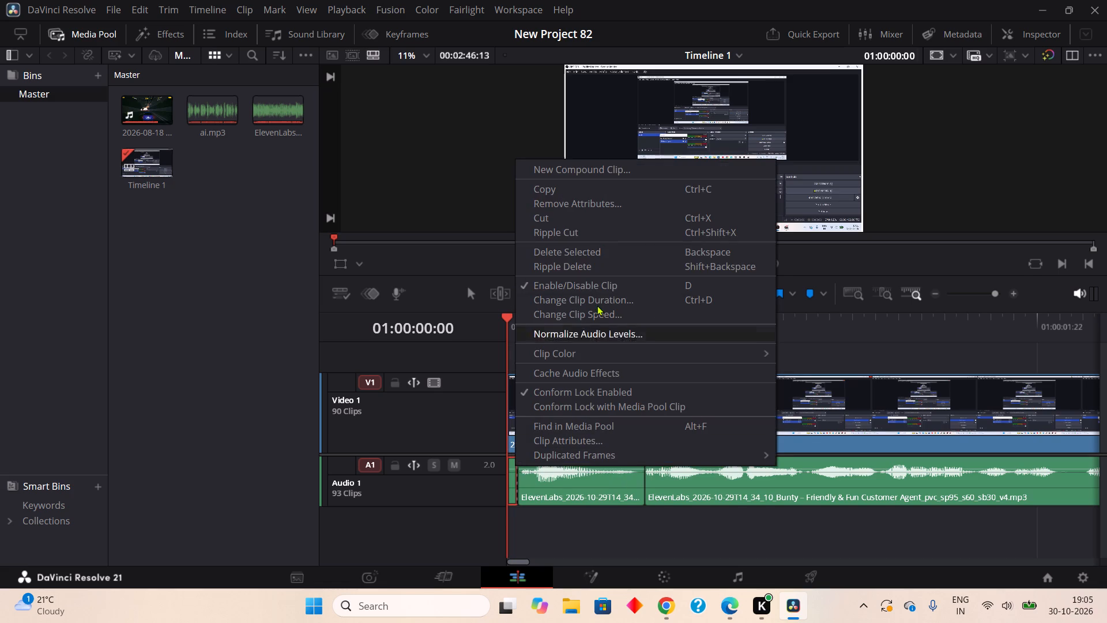
double_click(559, 229)
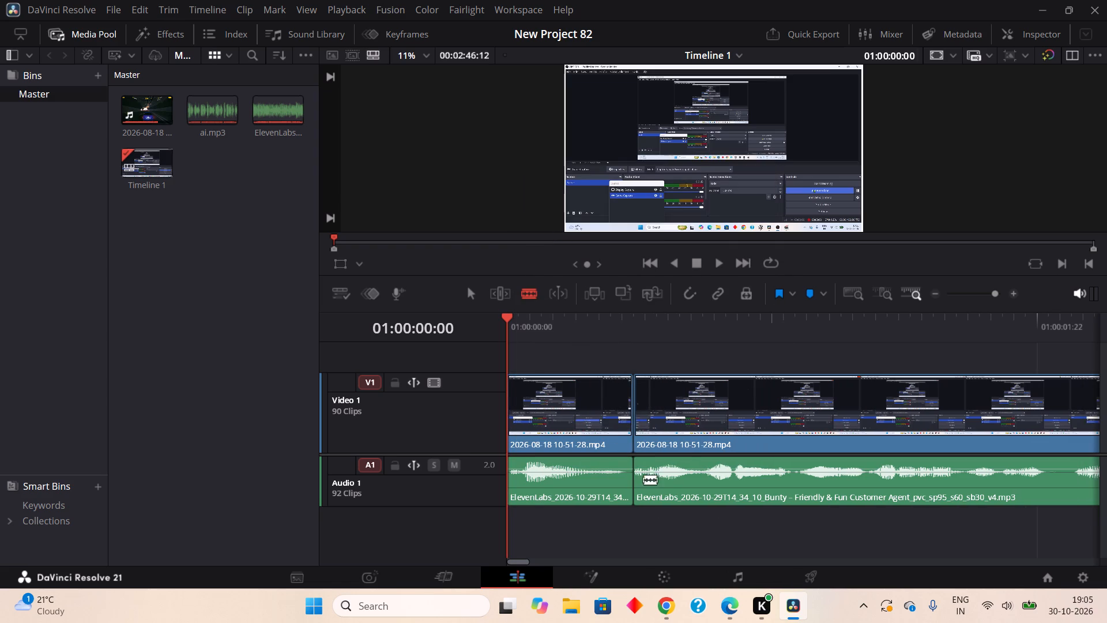
Split the second Audio 1 clip around the one-frame pause just before 01:00:01:01 and ripple cut that piece.
click(793, 483)
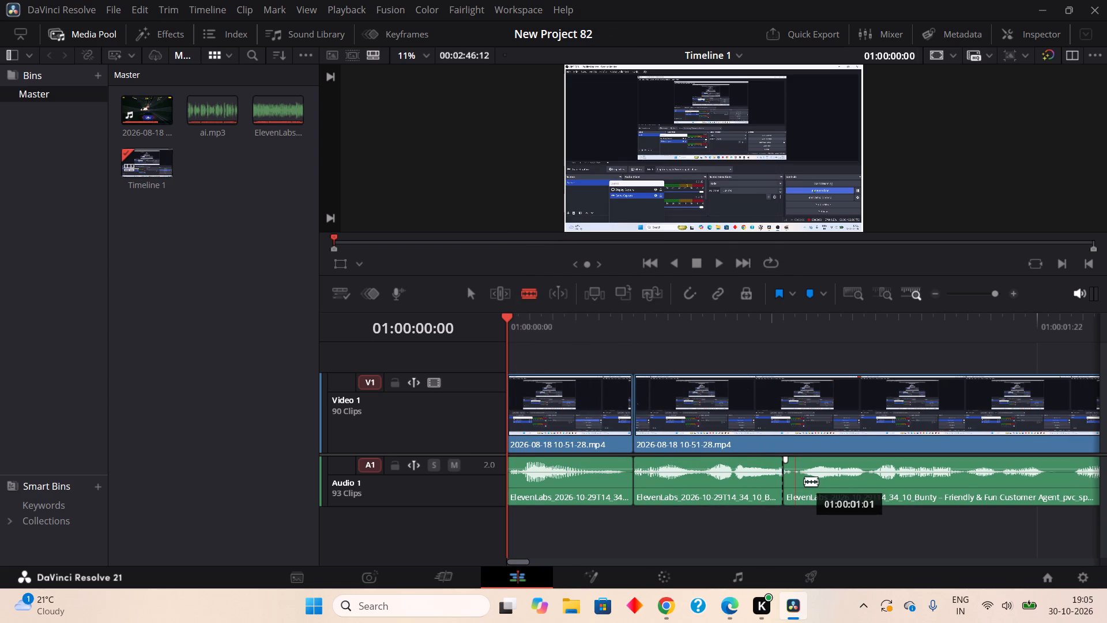
click(804, 481)
right_click(788, 487)
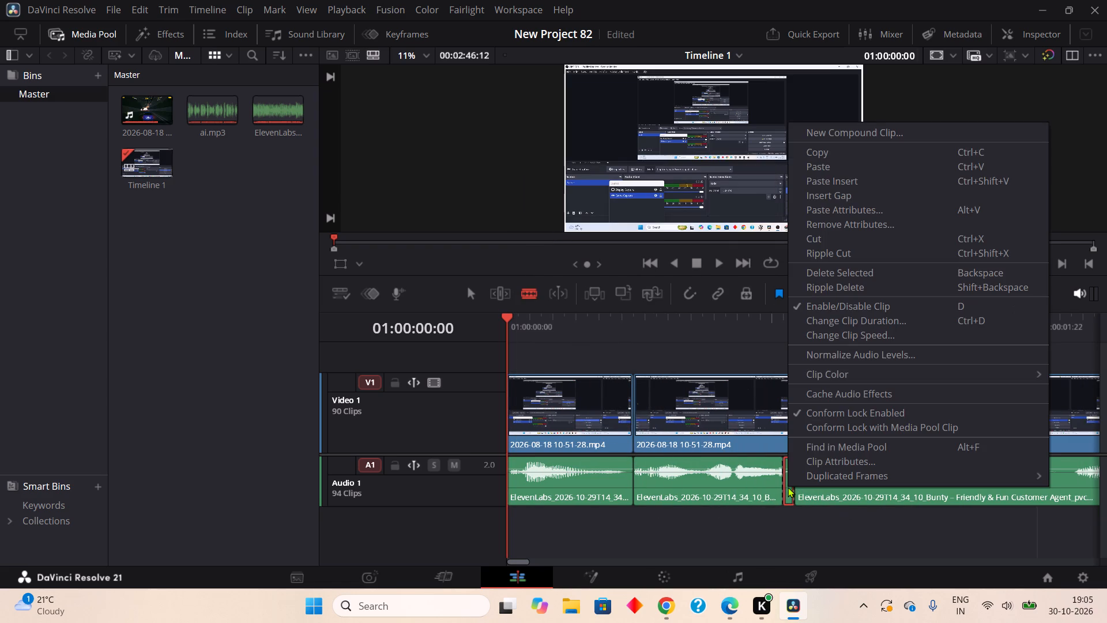
double_click(849, 250)
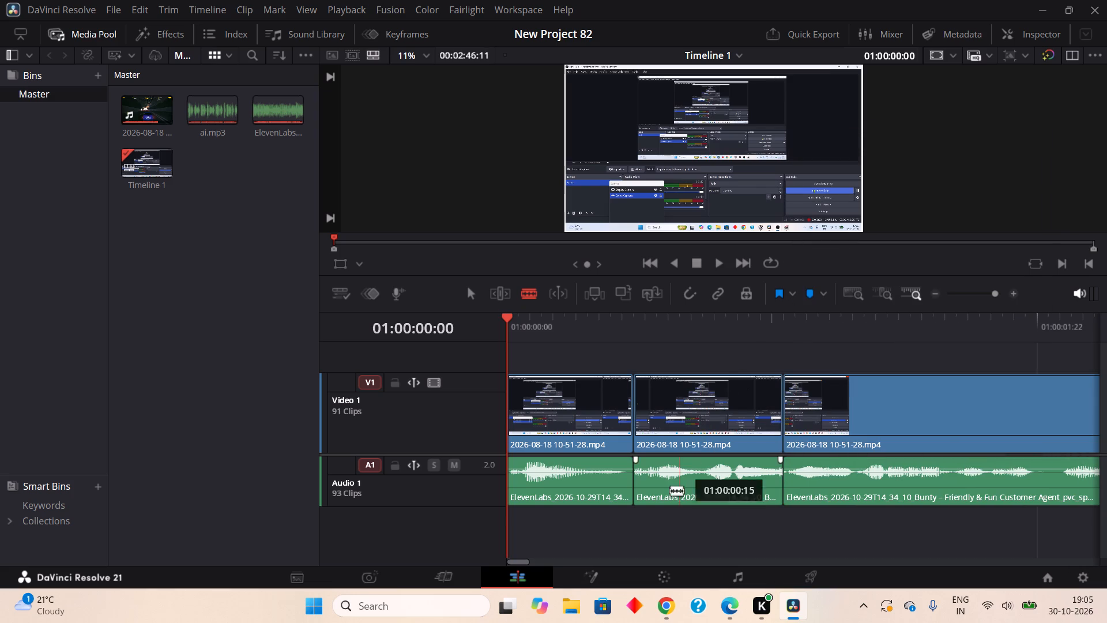
Blade off the quiet last frame of the first Audio 1 clip and ripple cut it.
click(628, 490)
right_click(629, 490)
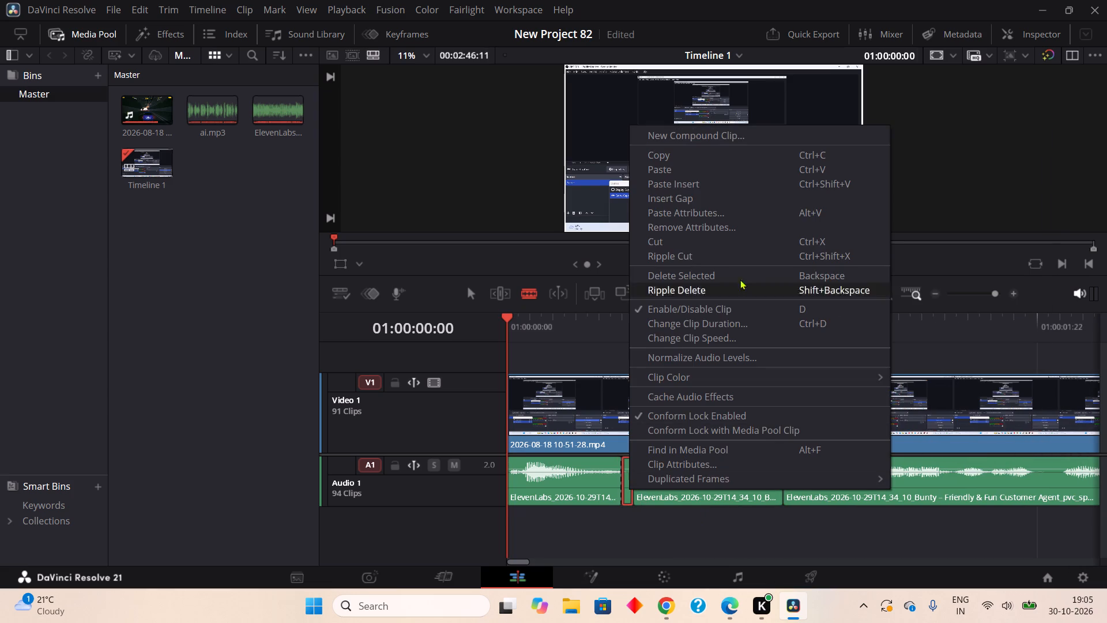
click(722, 249)
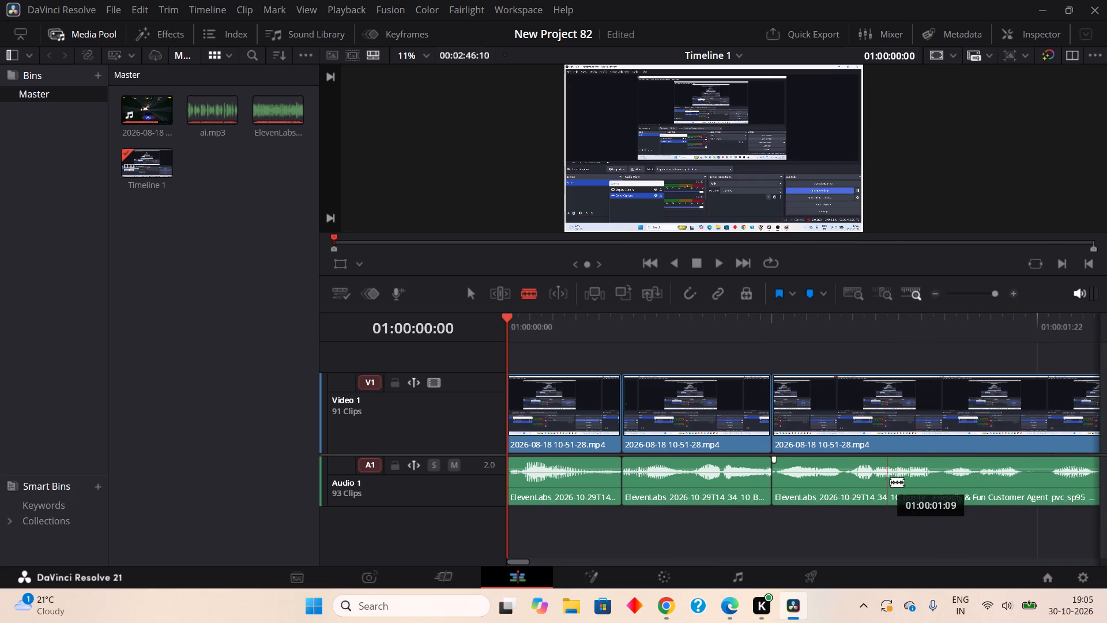
Split the third Audio 1 clip around the two-frame pause starting at 01:00:01:21 and ripple cut that piece.
click(1030, 486)
click(1057, 481)
right_click(1040, 477)
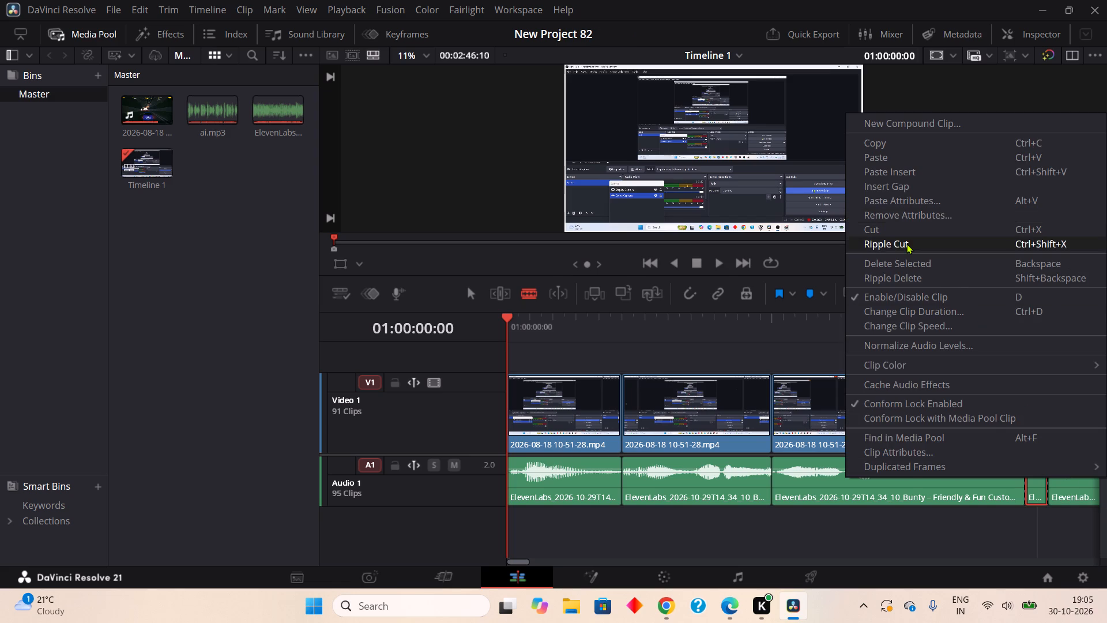
click(906, 243)
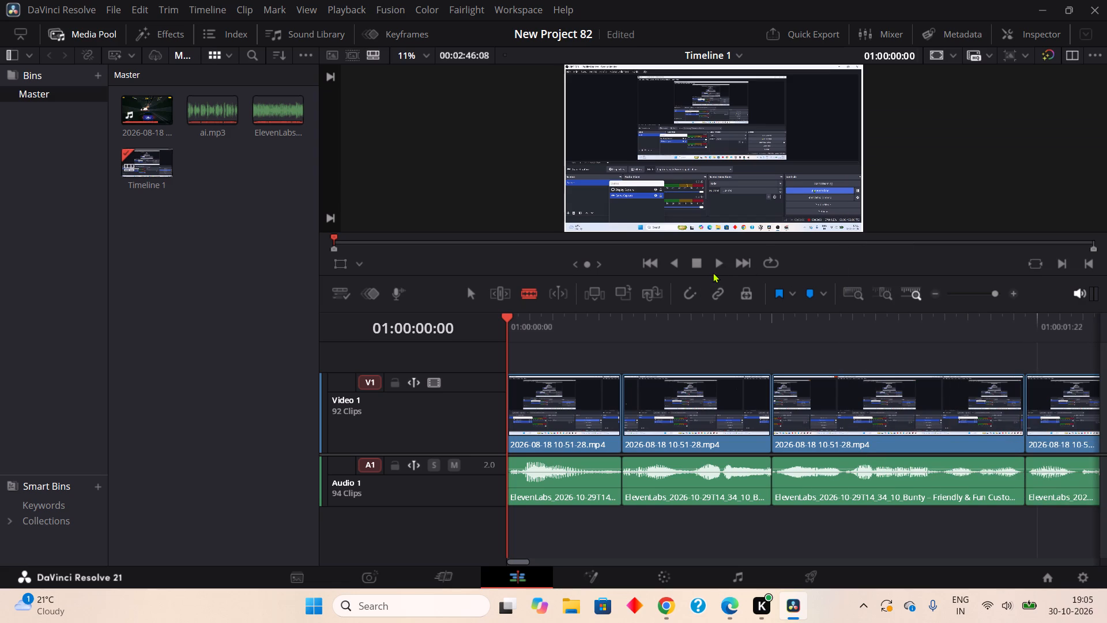
Preview the opening, then isolate the one-frame audio pause just before 01:00:02:11 on Audio 1 and ripple cut it.
click(721, 258)
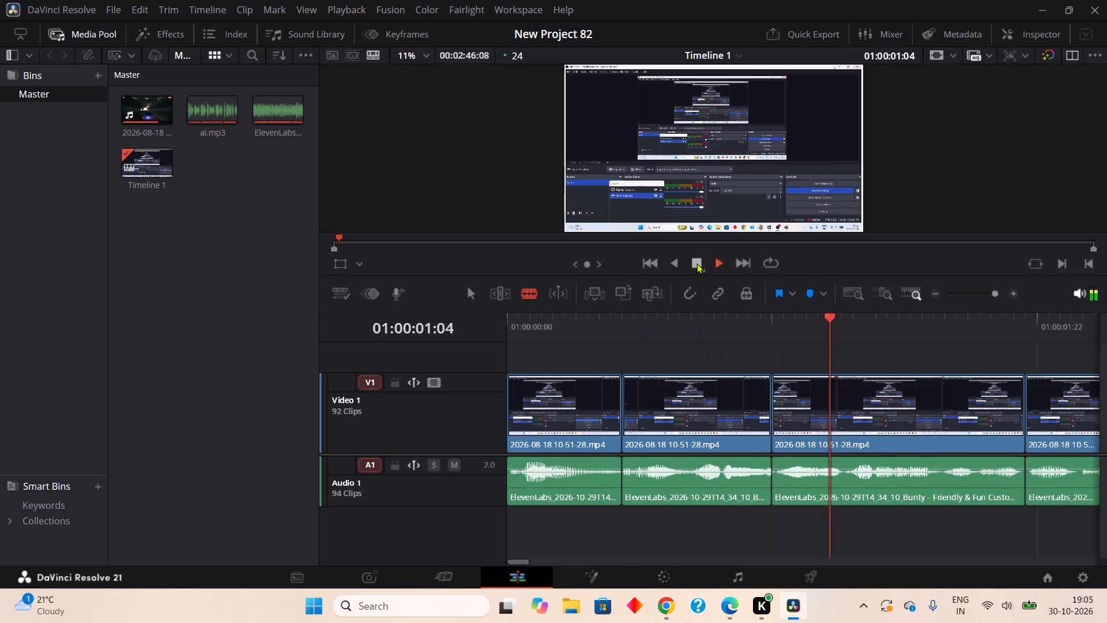
click(696, 263)
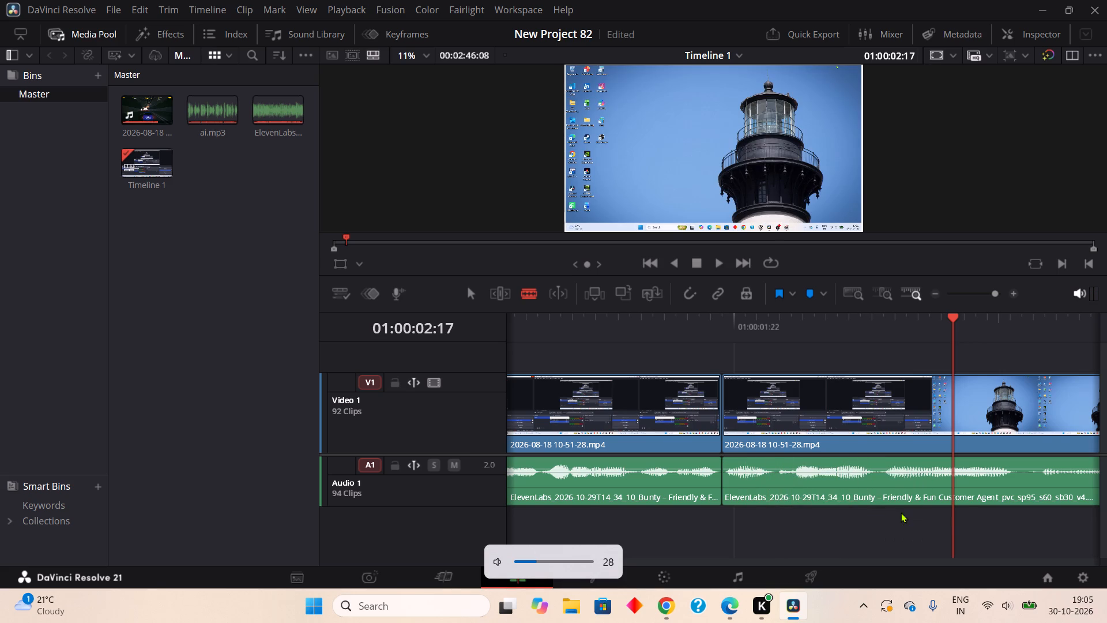
click(877, 487)
double_click(891, 487)
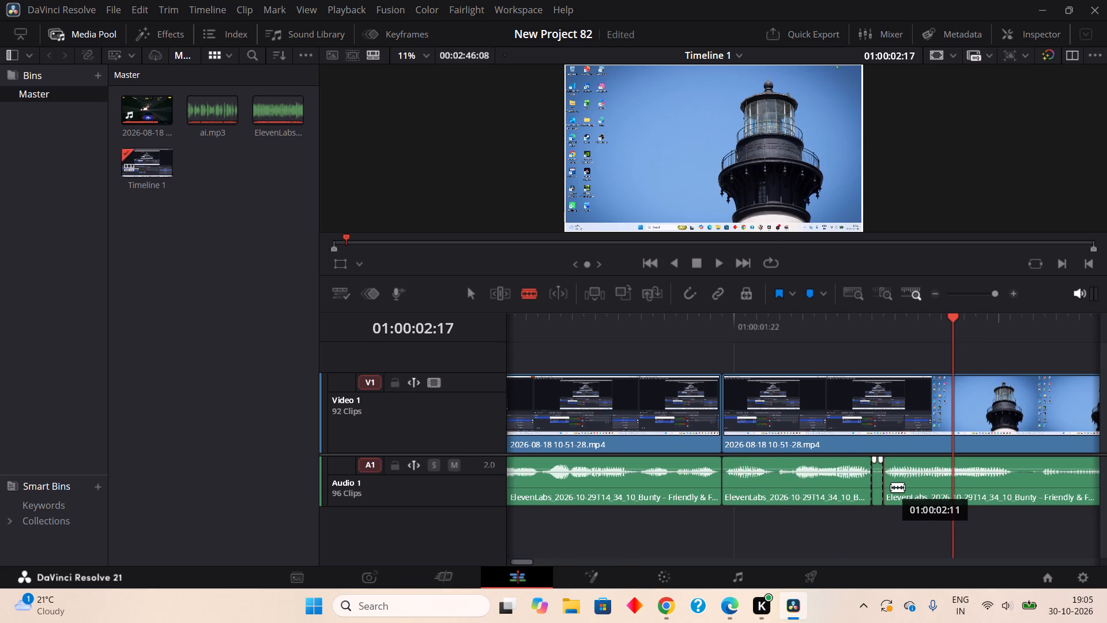
right_click(878, 487)
click(911, 249)
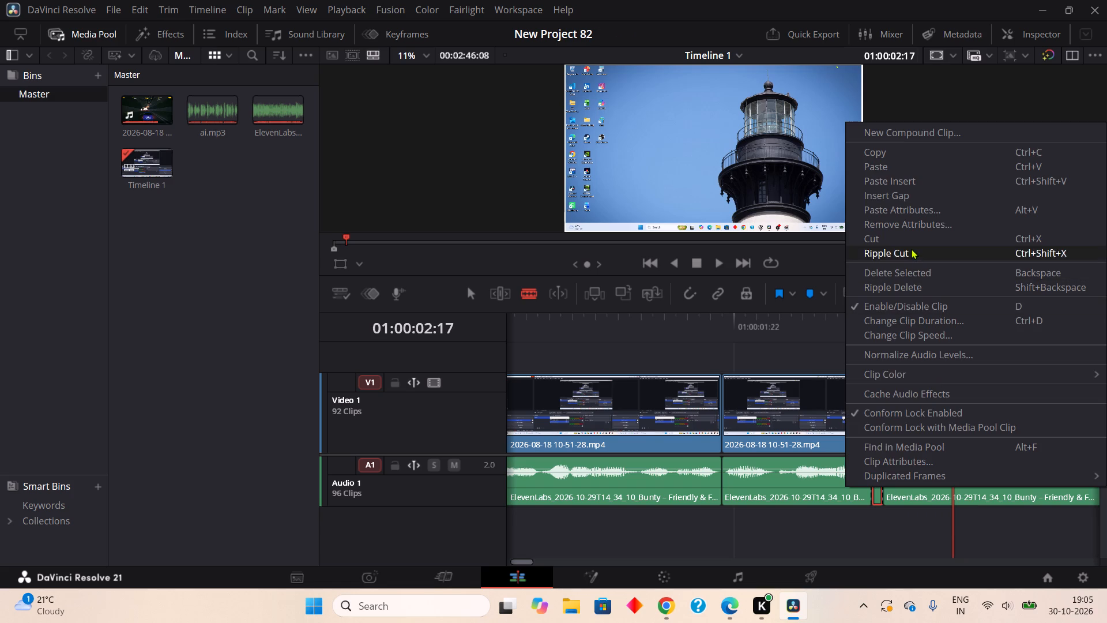
Split Audio 1 around the three-frame silence ending at 01:00:03:00 and ripple cut that piece.
click(1006, 482)
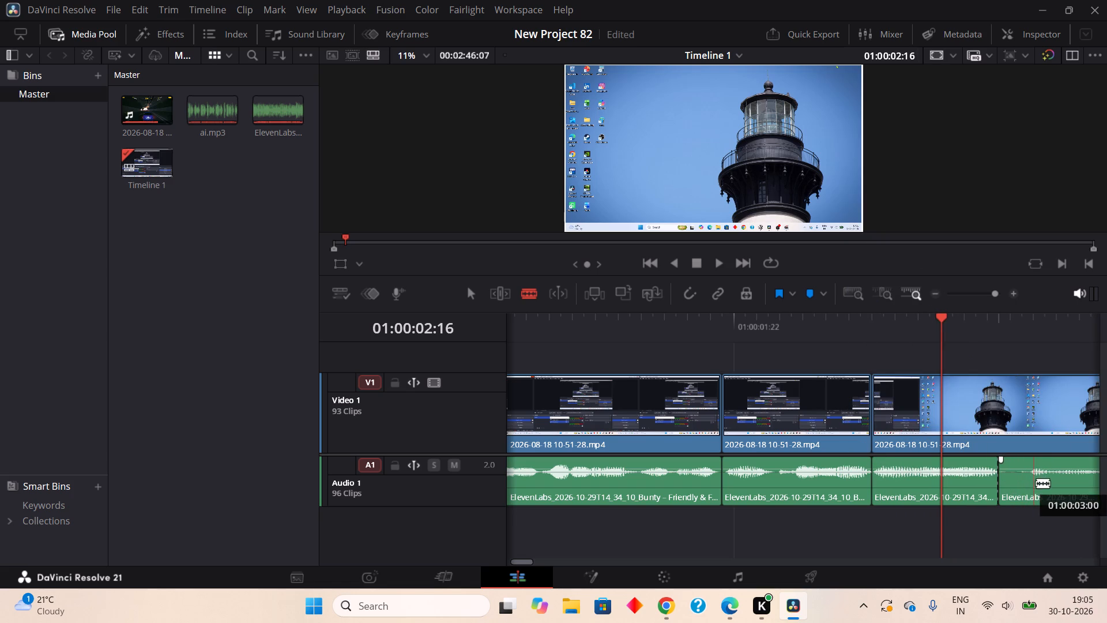
click(1036, 483)
right_click(1030, 483)
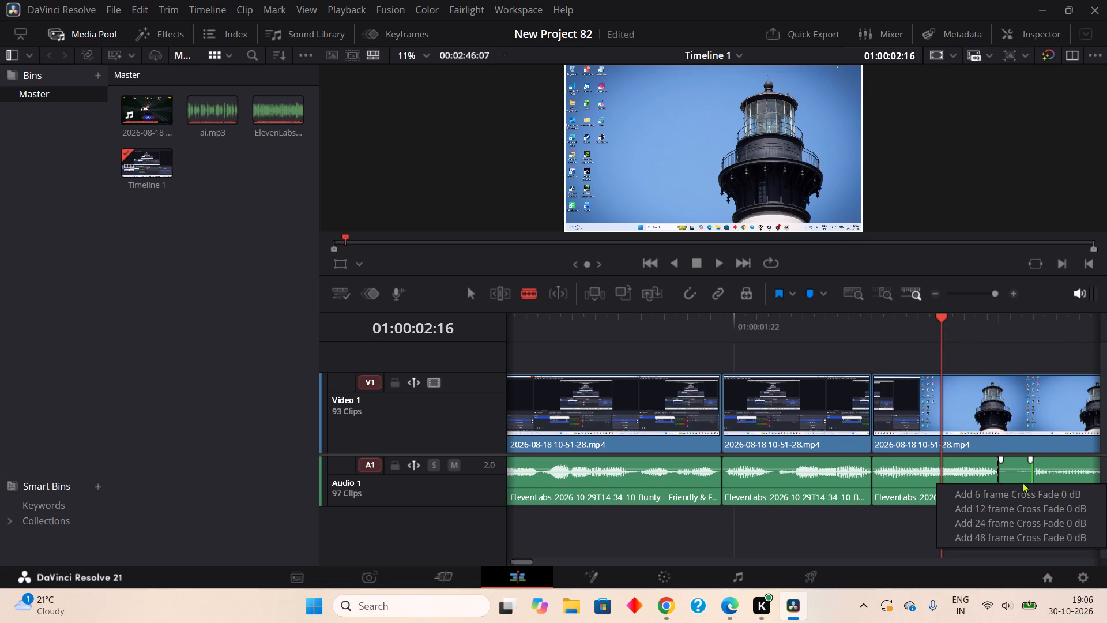
right_click(1019, 475)
click(897, 241)
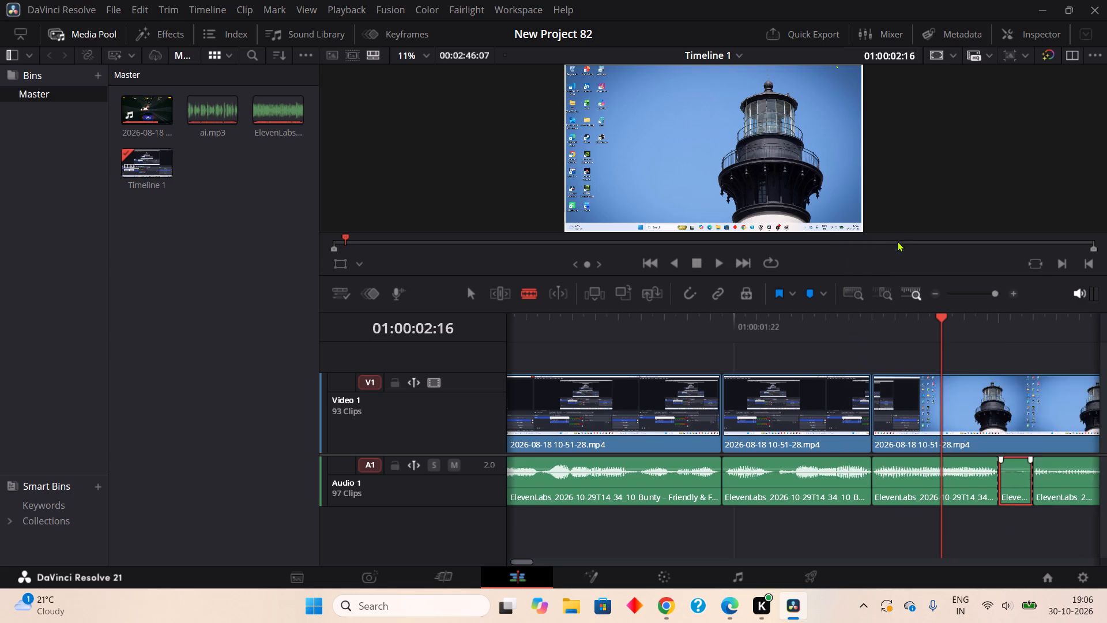
Play the next section, then split the quiet end of its short Audio 1 clip at 01:00:03:04 and ripple cut it.
click(720, 260)
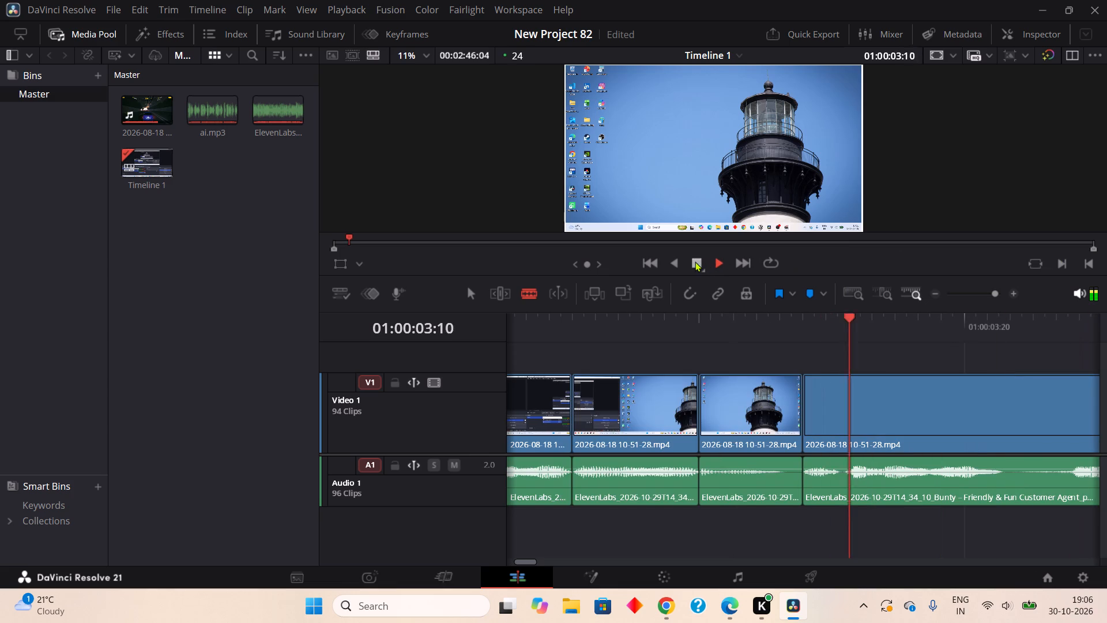
click(695, 261)
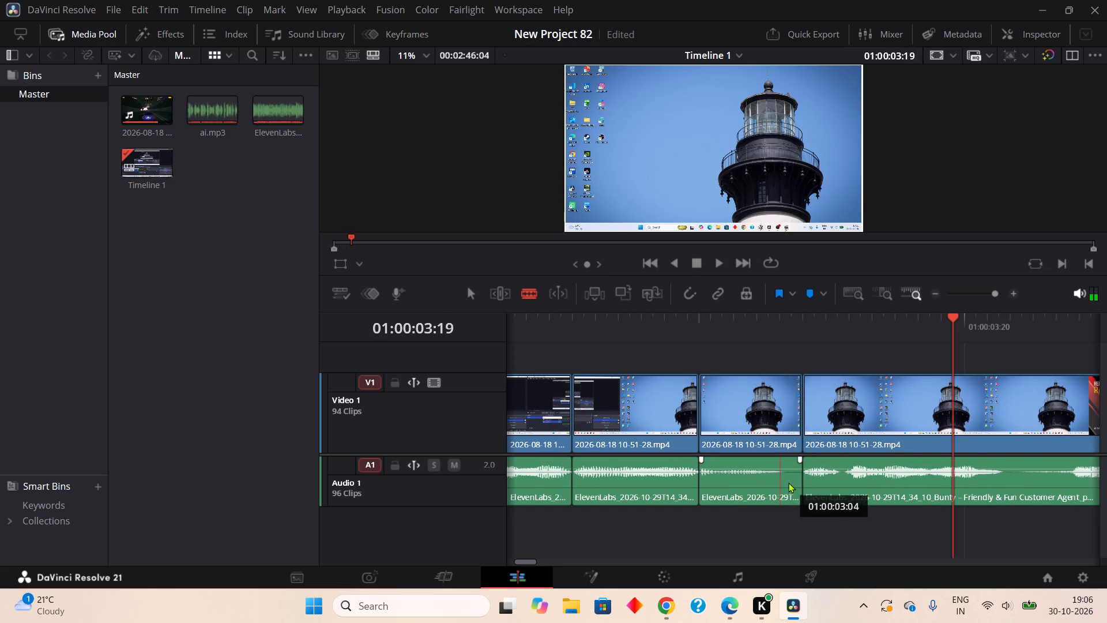
click(791, 480)
right_click(791, 480)
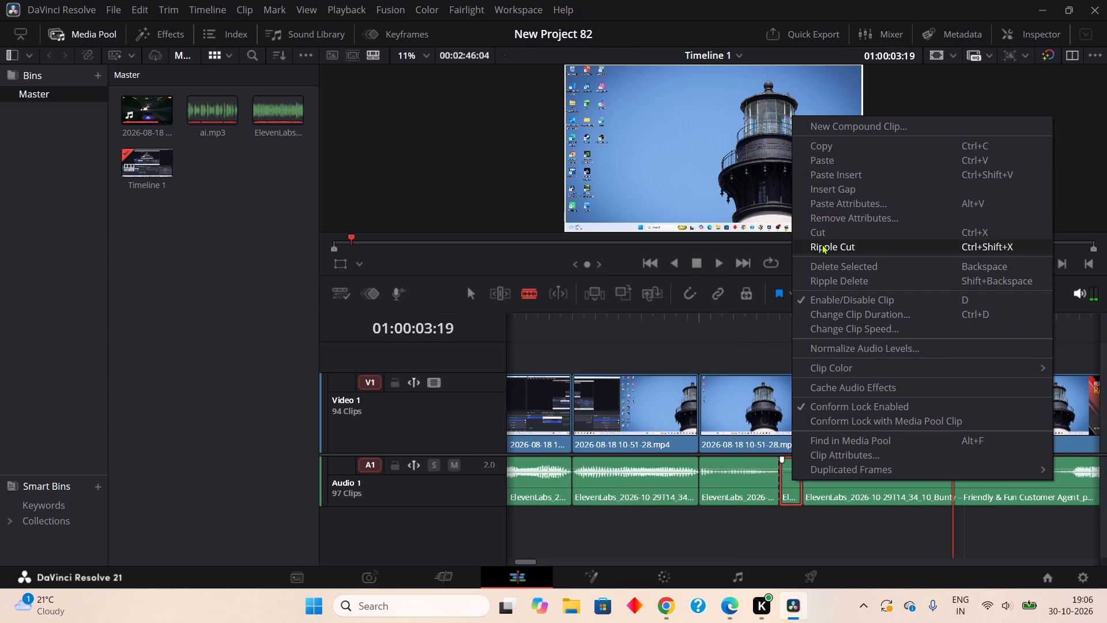
click(821, 244)
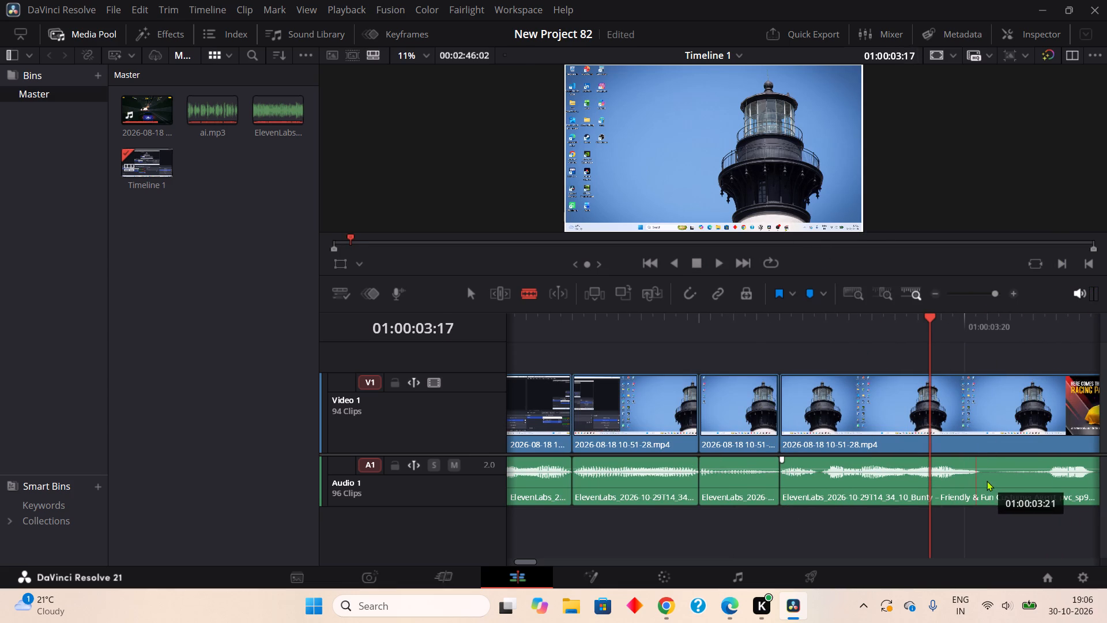
Split Audio 1 around the four-frame silence starting at 01:00:03:21 and ripple cut that piece.
click(986, 481)
click(1031, 488)
right_click(1004, 486)
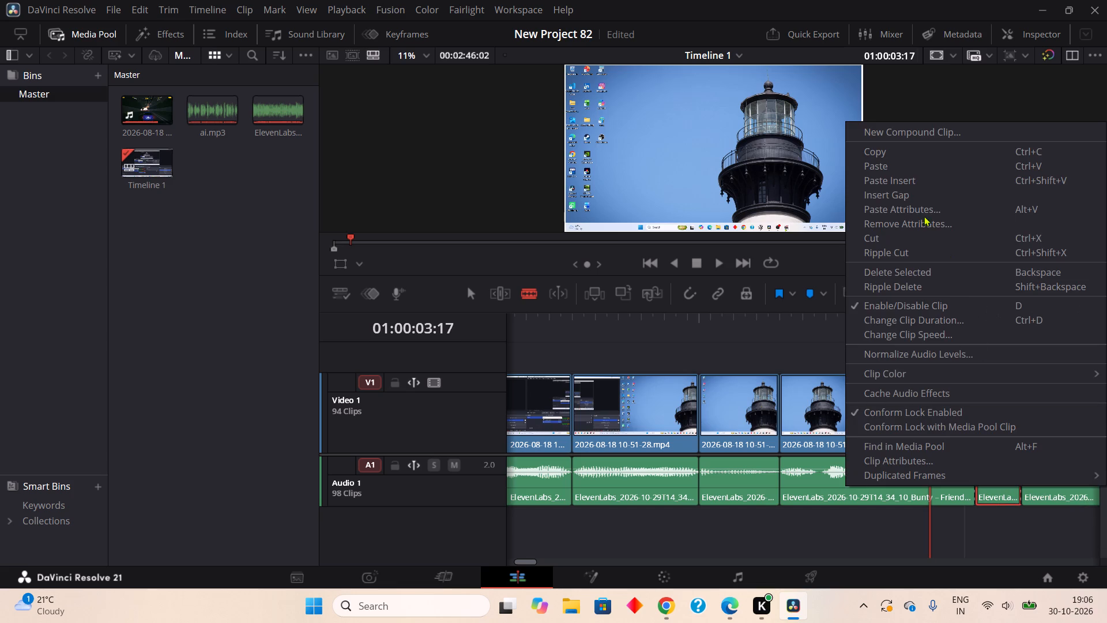
double_click(912, 256)
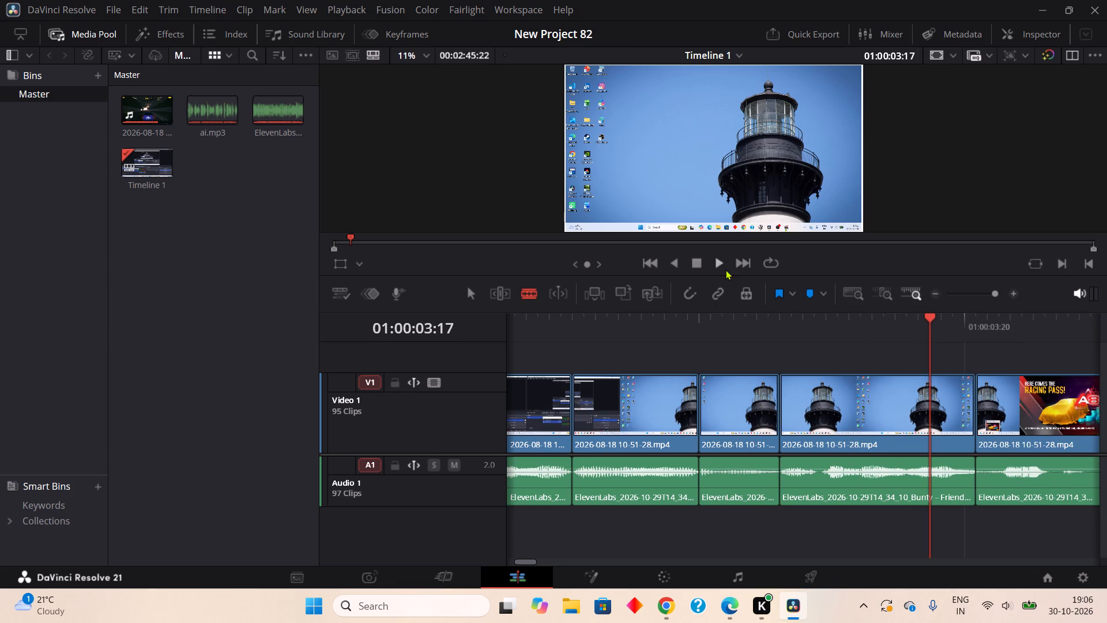
Play the Racing Pass section, then isolate the one-frame audio pause just before 01:00:04:04 and ripple cut it.
click(718, 264)
click(696, 262)
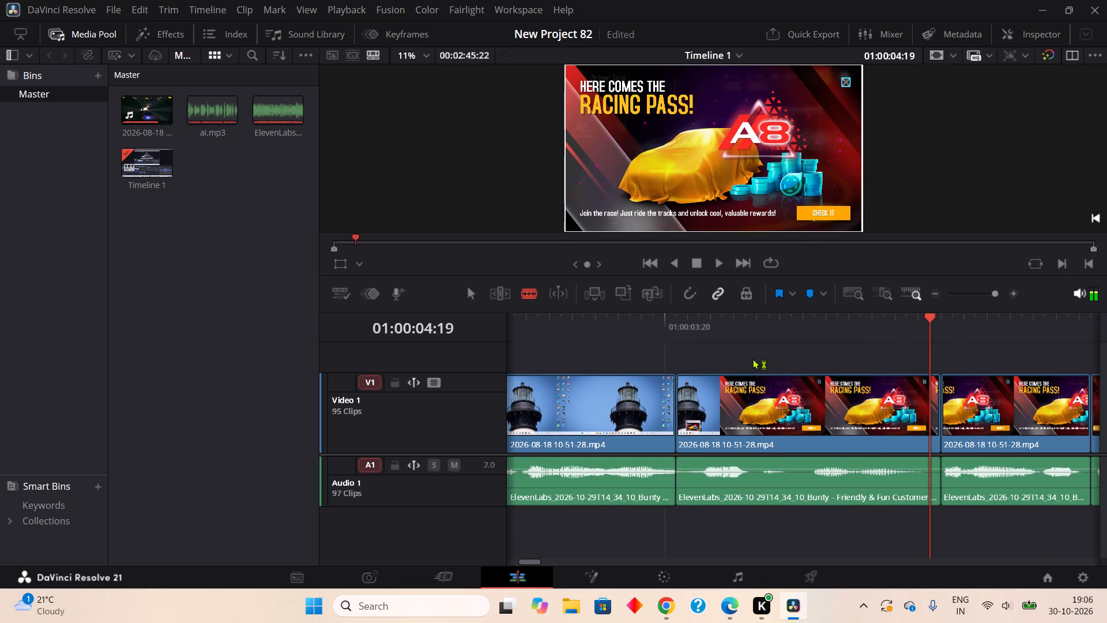
click(753, 480)
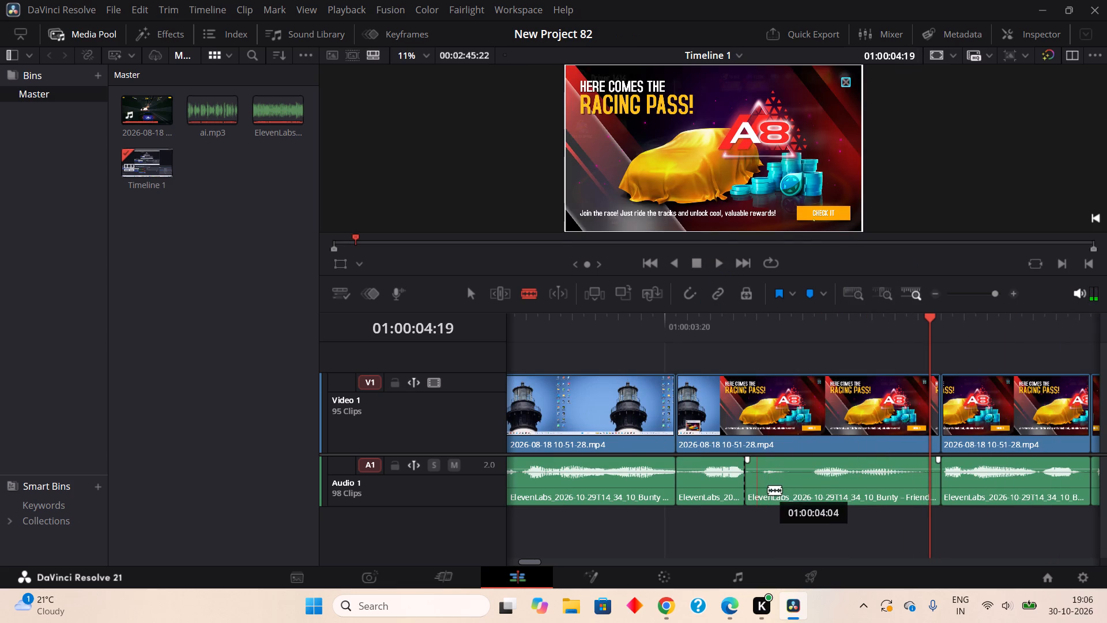
click(768, 490)
right_click(754, 486)
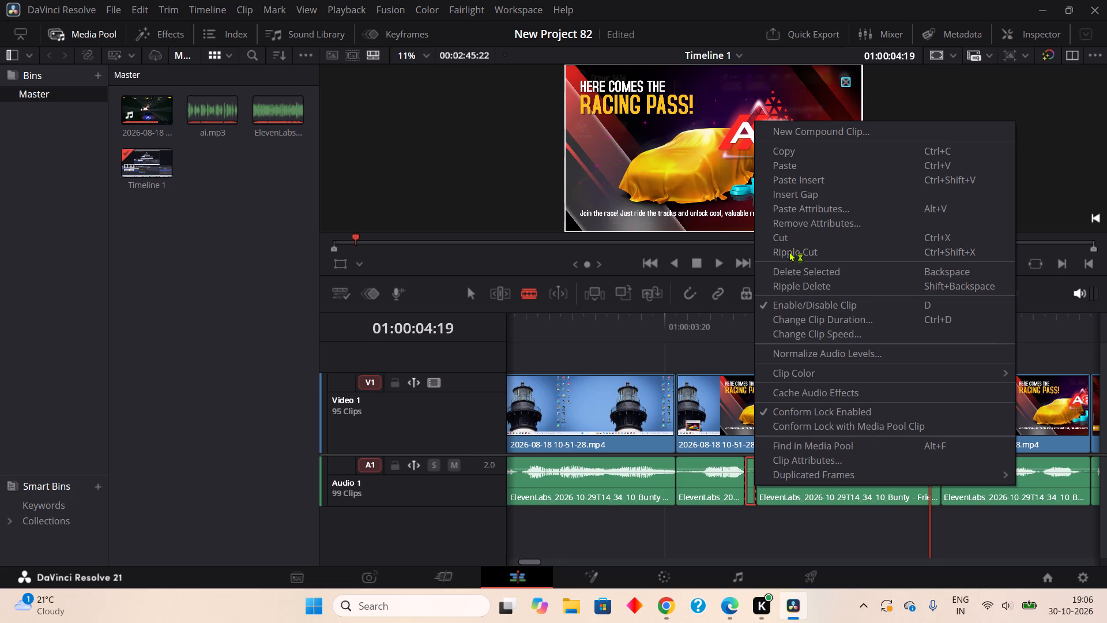
click(788, 249)
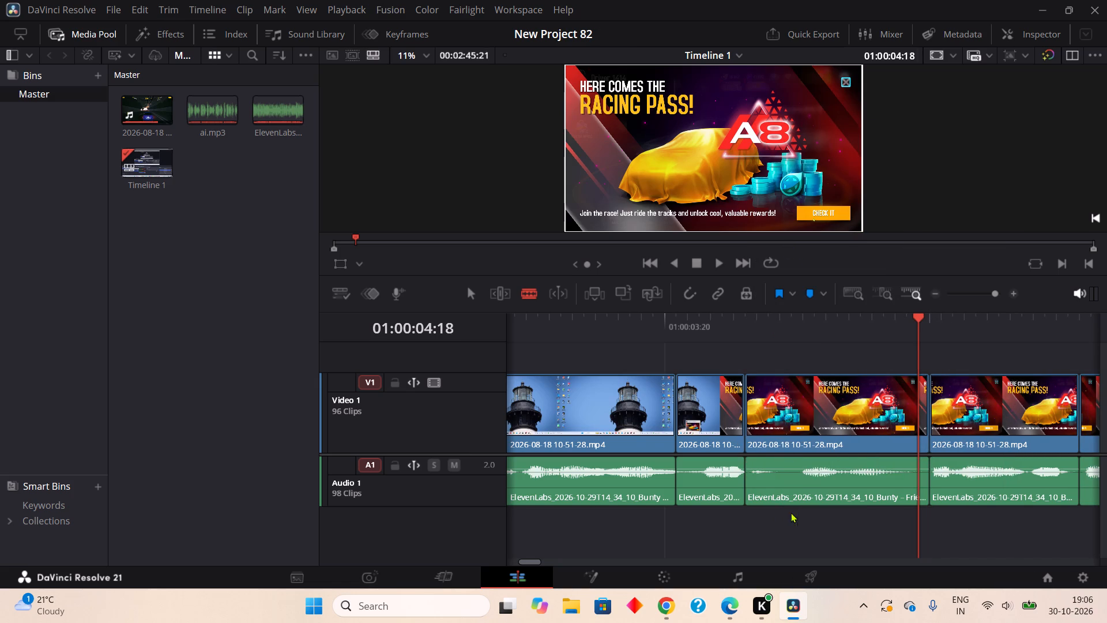
Split Audio 1 around the two-frame silence ending at 01:00:04:08 and ripple cut that piece.
click(781, 483)
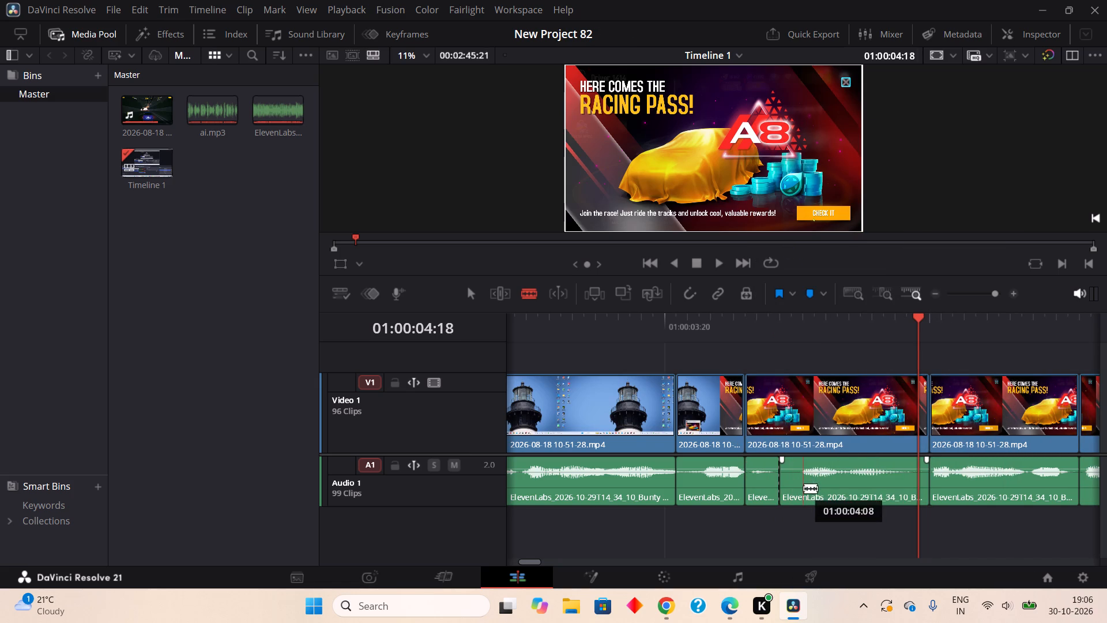
click(804, 488)
right_click(786, 489)
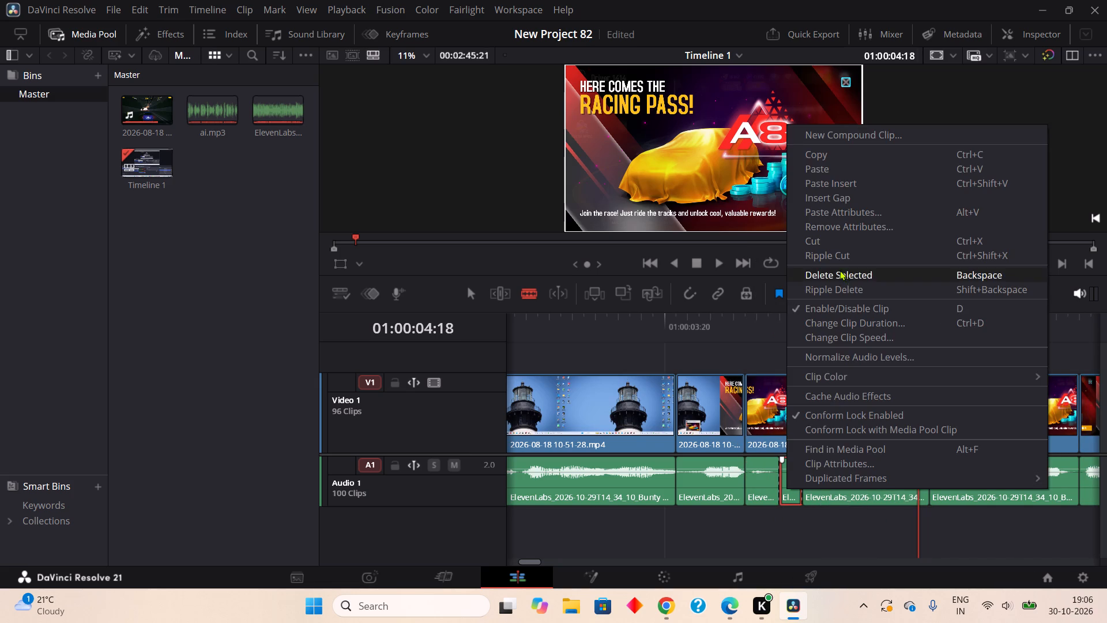
double_click(830, 253)
Split off the quiet two-frame end of the Audio 1 clip at 01:00:04:15 and ripple cut it.
click(886, 488)
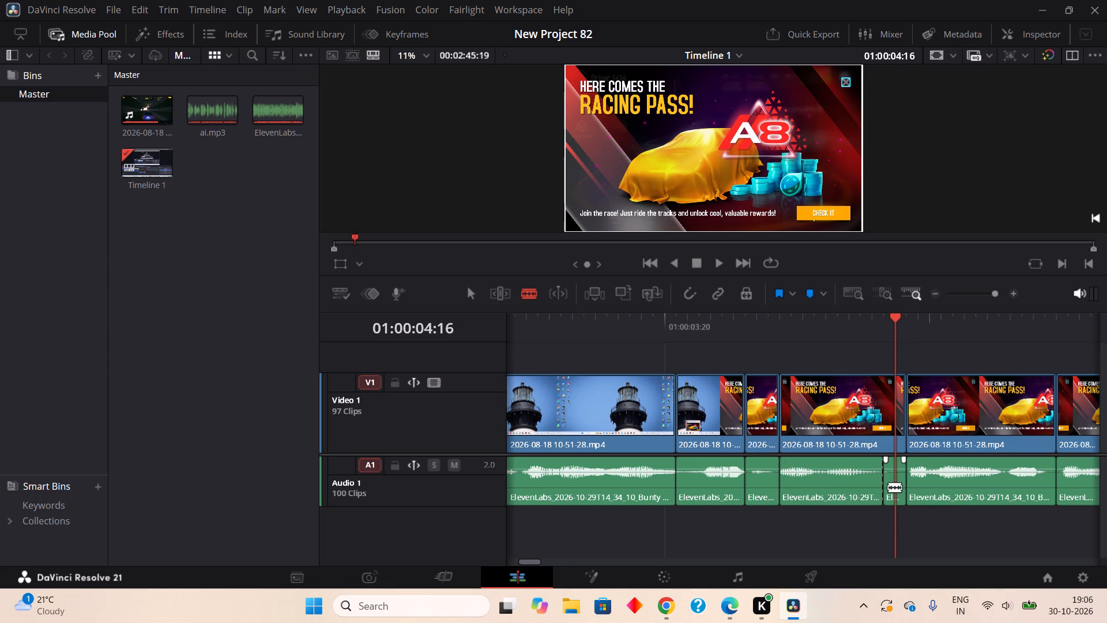
right_click(888, 487)
double_click(867, 254)
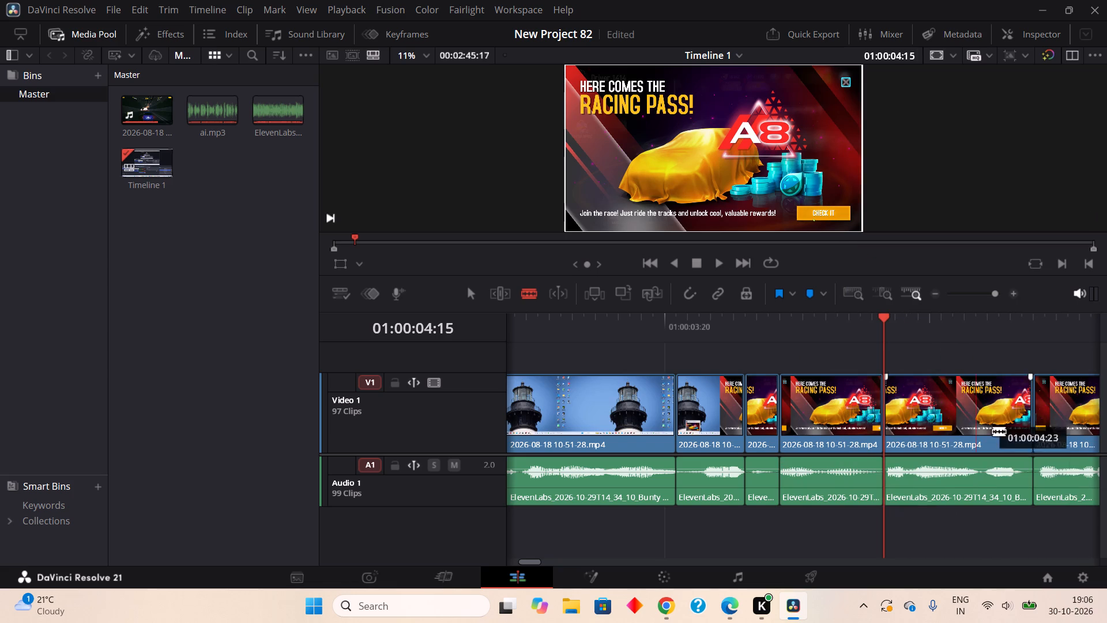
Split off the last frame of the Audio 1 clip starting at 01:00:04:15 and ripple cut it.
click(1025, 489)
right_click(1025, 489)
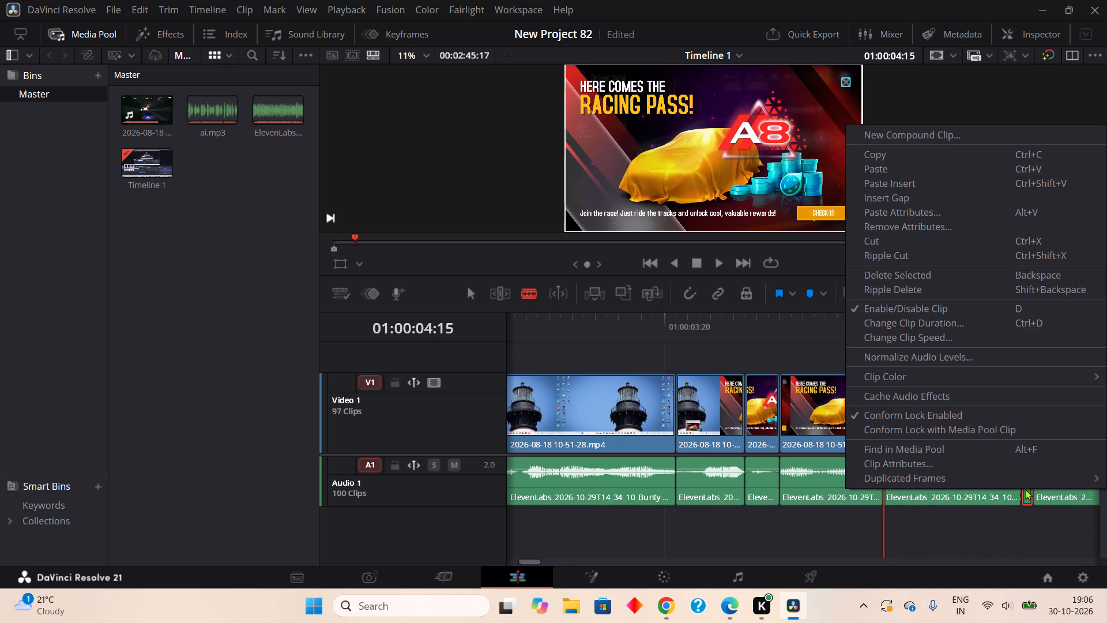
click(880, 260)
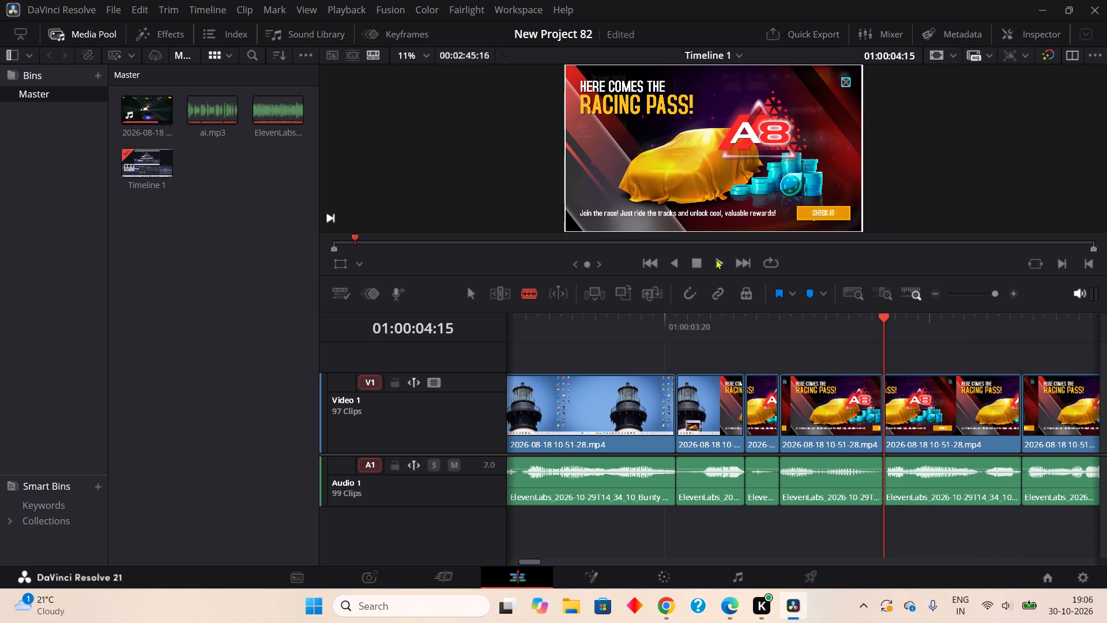
Play the next section, then isolate the three-frame Audio 1 silence ending at 01:00:05:22 and ripple cut it.
click(716, 258)
click(695, 261)
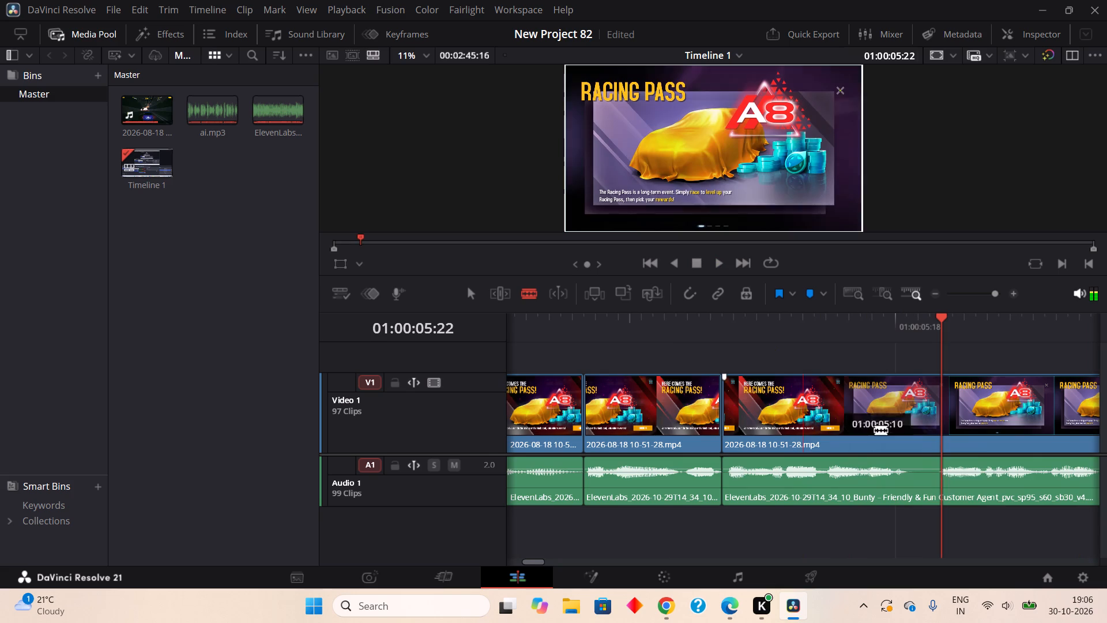
click(910, 484)
click(942, 481)
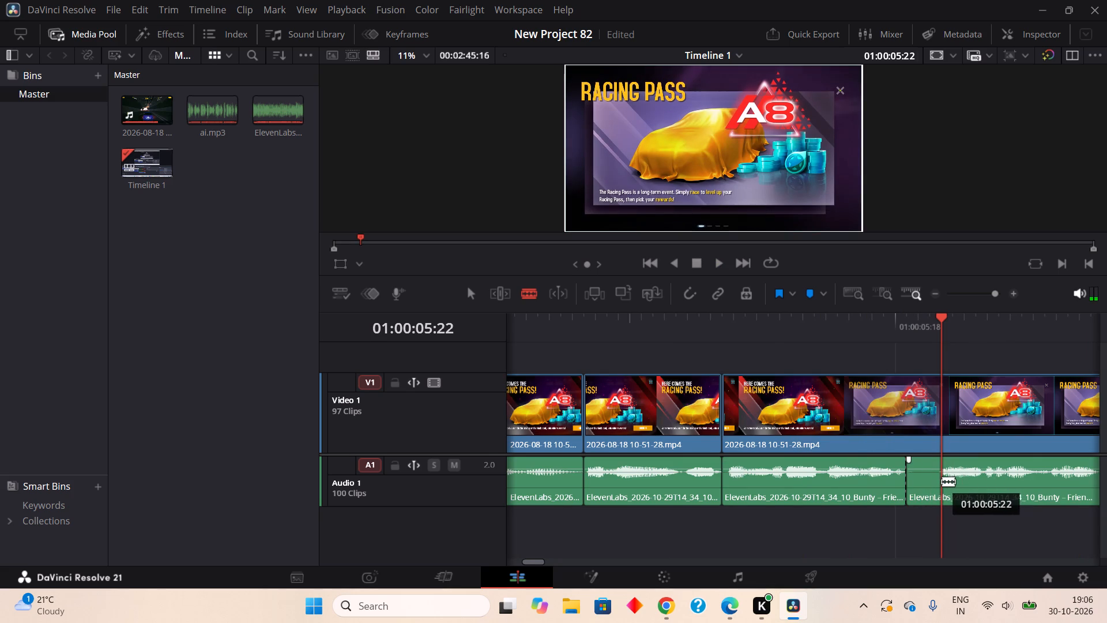
right_click(916, 482)
click(870, 247)
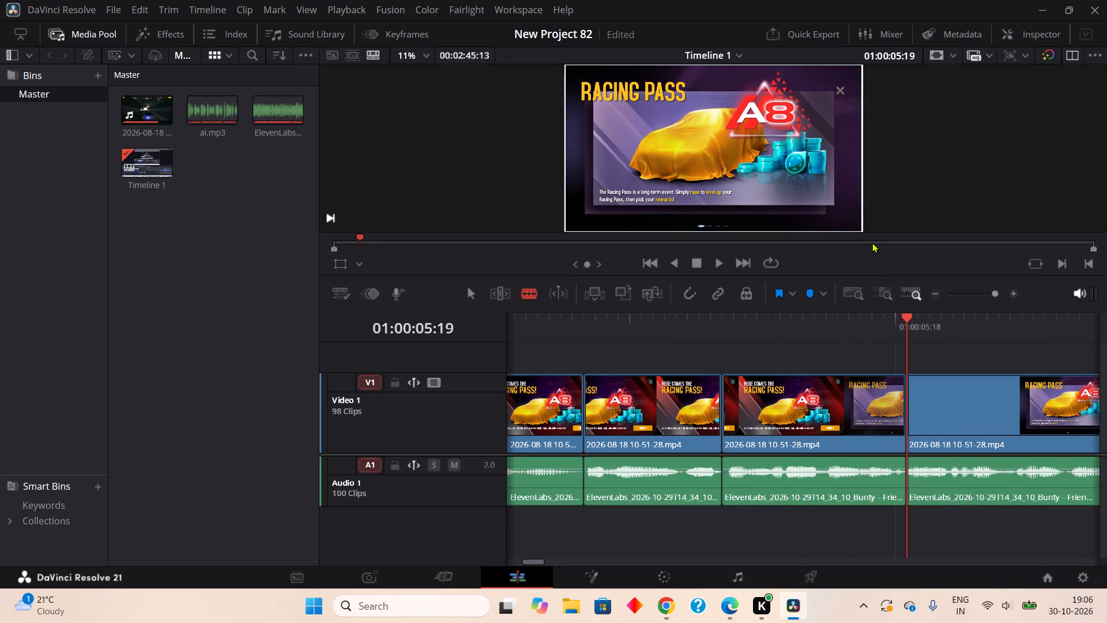
Play the next section, then split off the last frame of the Audio 1 clip starting at 01:00:05:19 and ripple cut it.
click(721, 262)
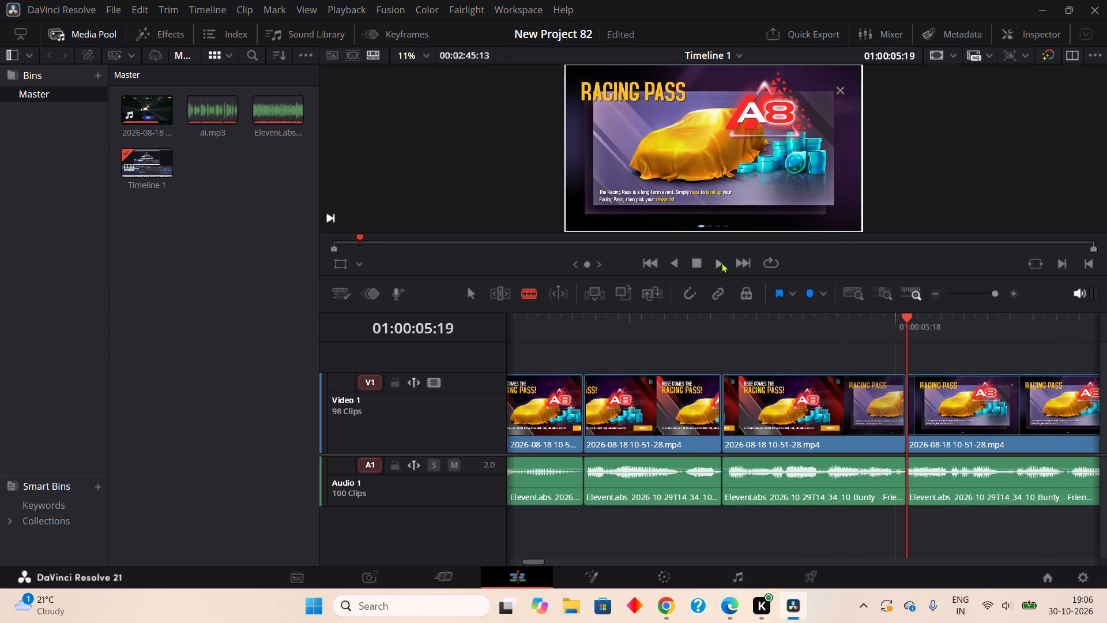
double_click(699, 260)
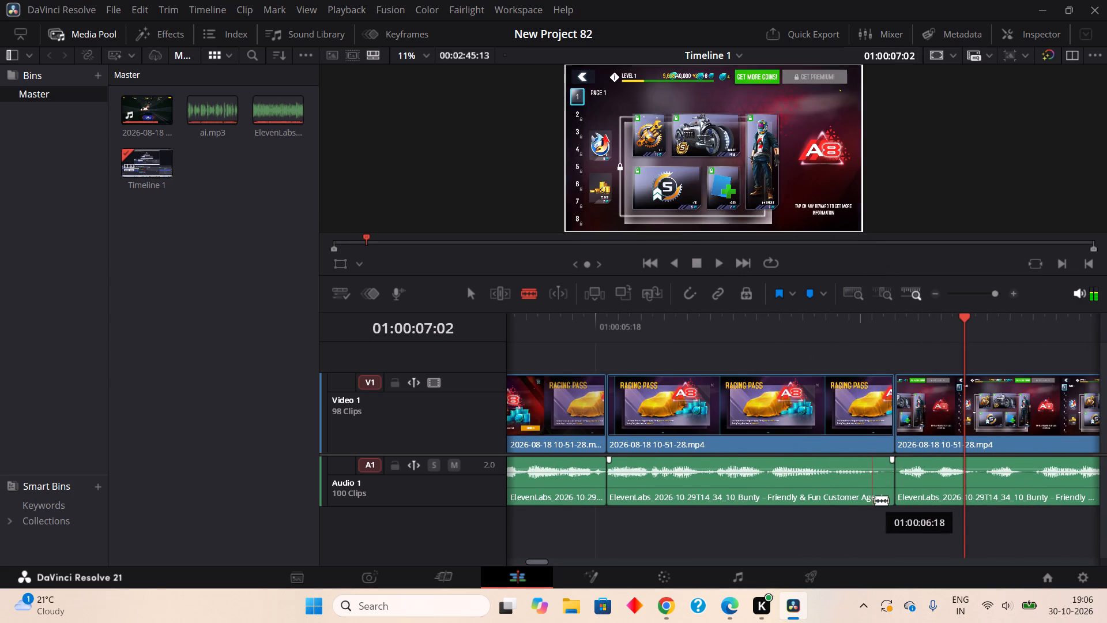
click(891, 498)
right_click(892, 496)
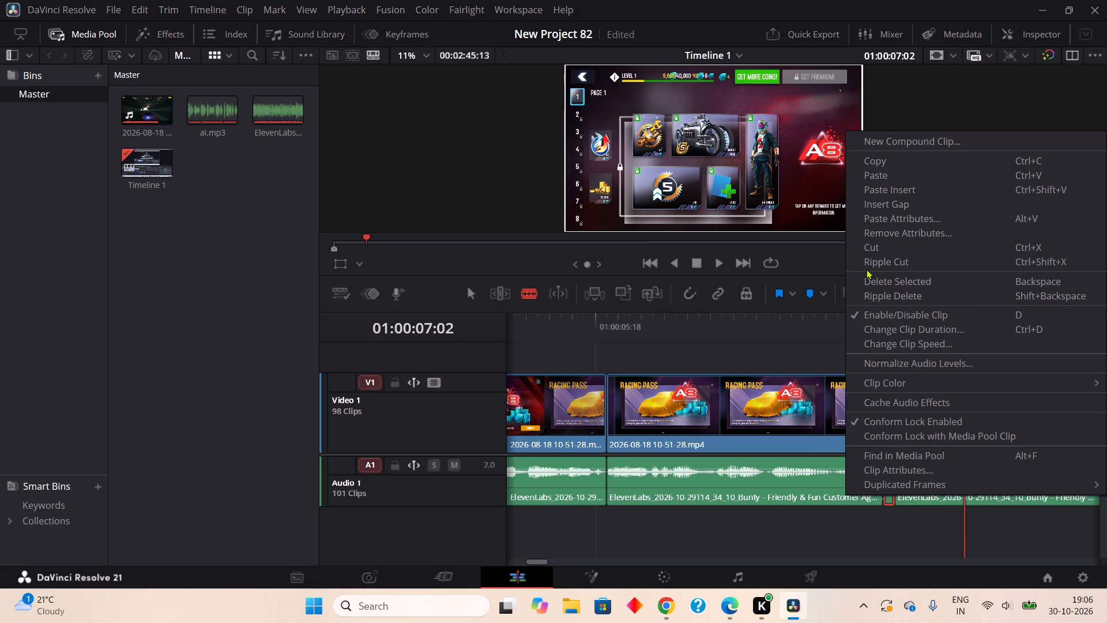
click(866, 262)
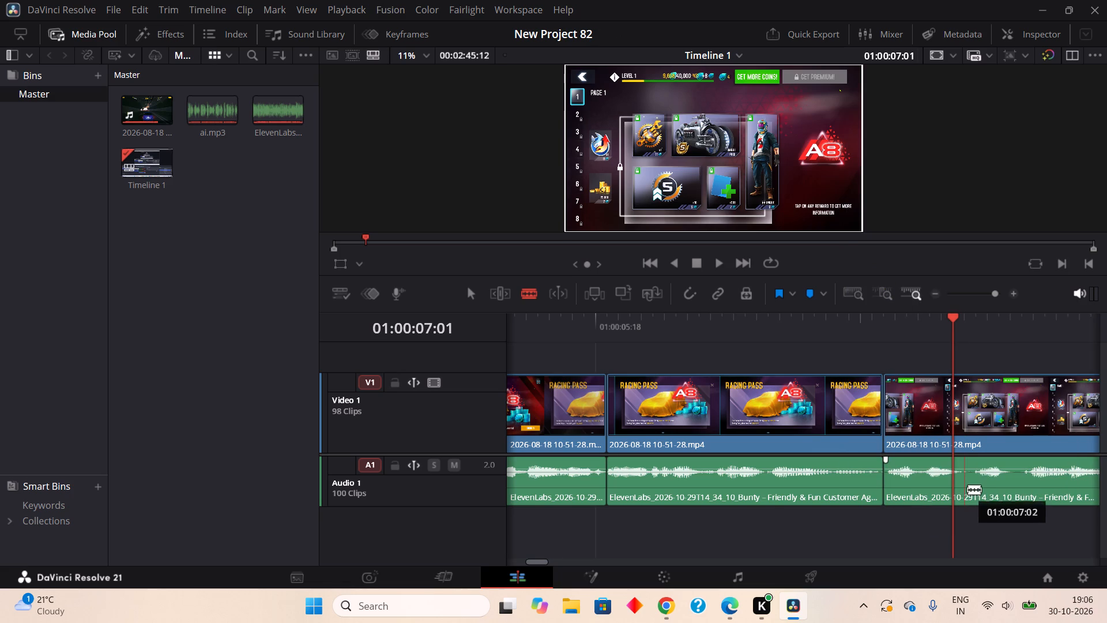
Split Audio 1 around the one-frame silence starting at 01:00:07:02 and ripple cut that piece.
click(967, 489)
click(981, 477)
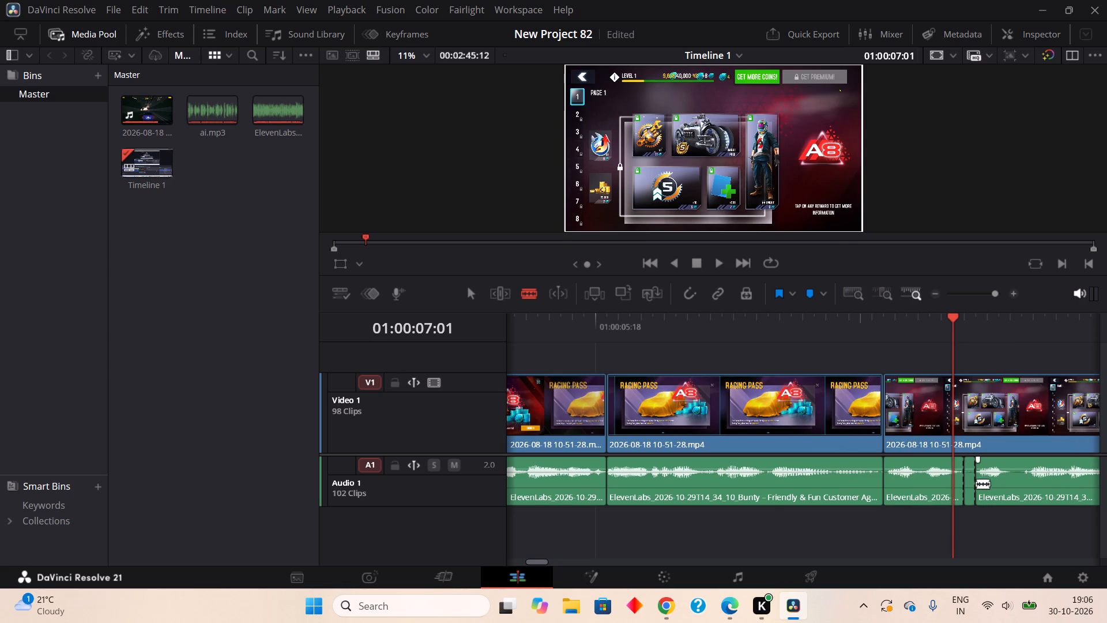
right_click(972, 487)
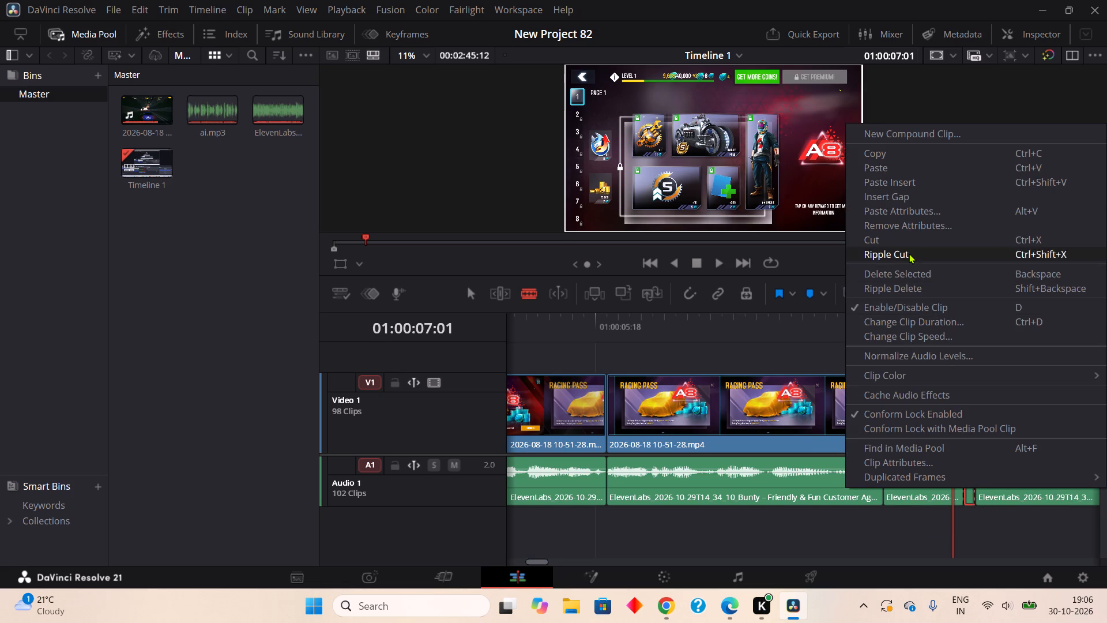
click(908, 252)
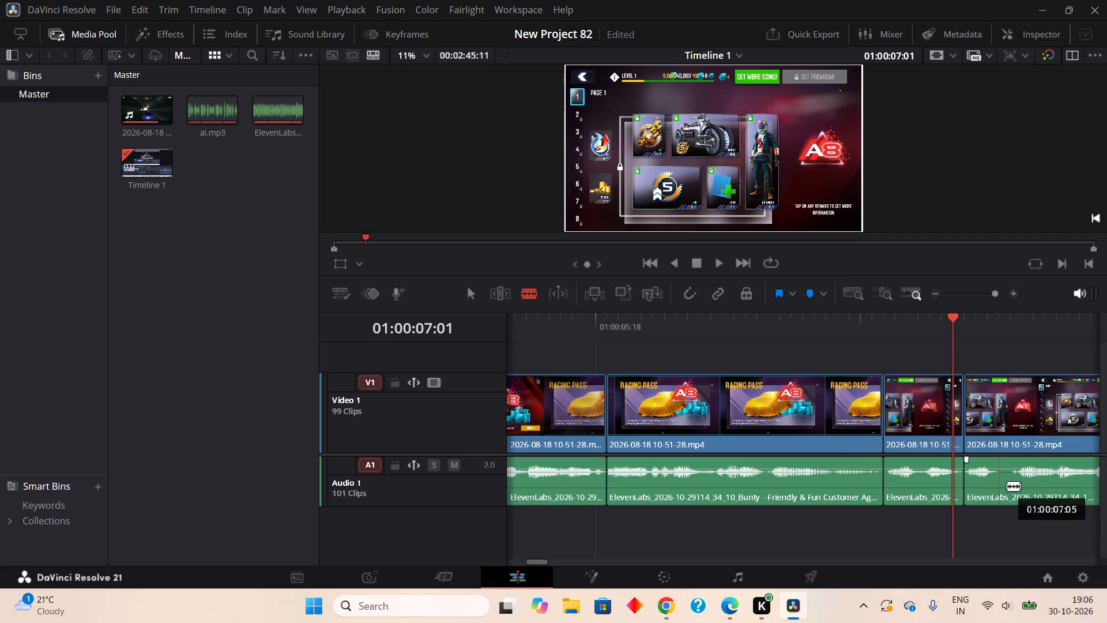
Isolate the one-frame audio pause starting at 01:00:07:05 and ripple cut it.
click(1007, 486)
click(1020, 482)
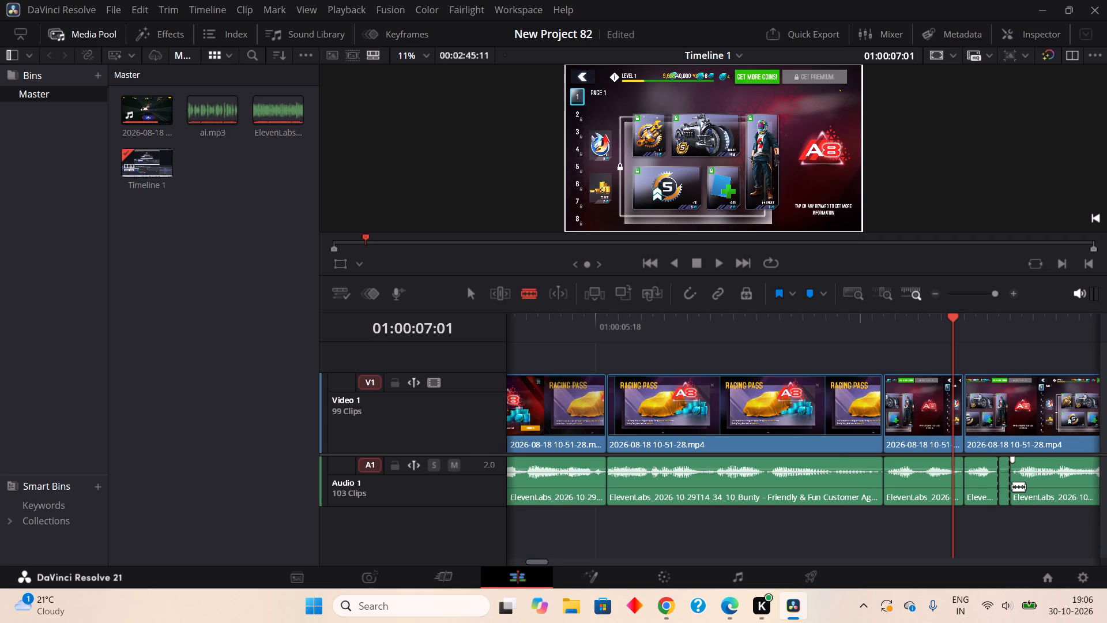
right_click(1012, 486)
right_click(1004, 466)
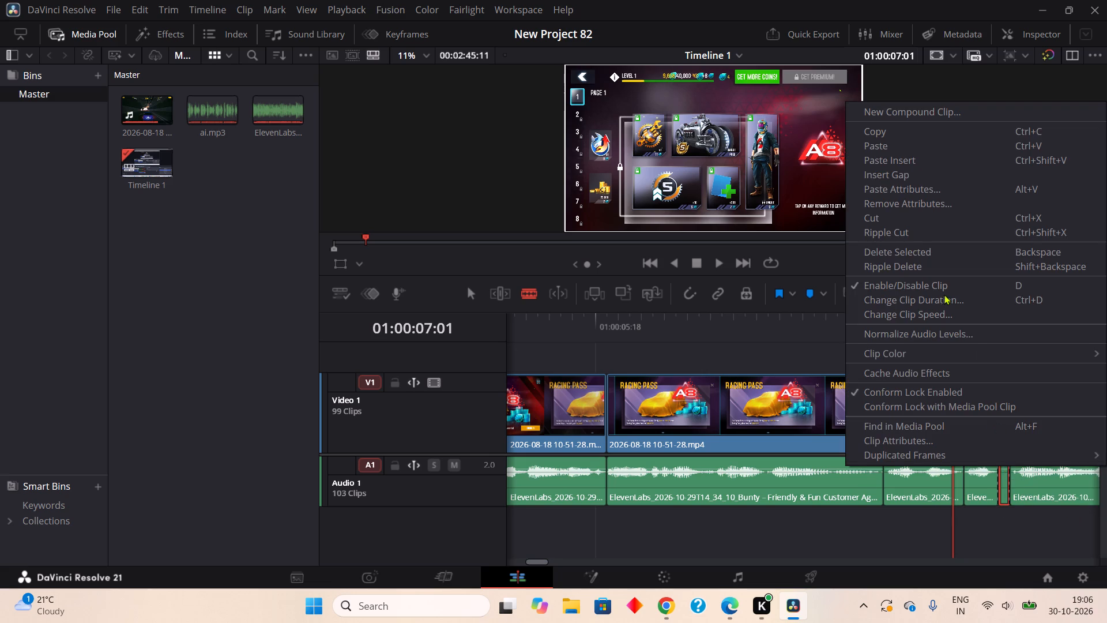
click(894, 237)
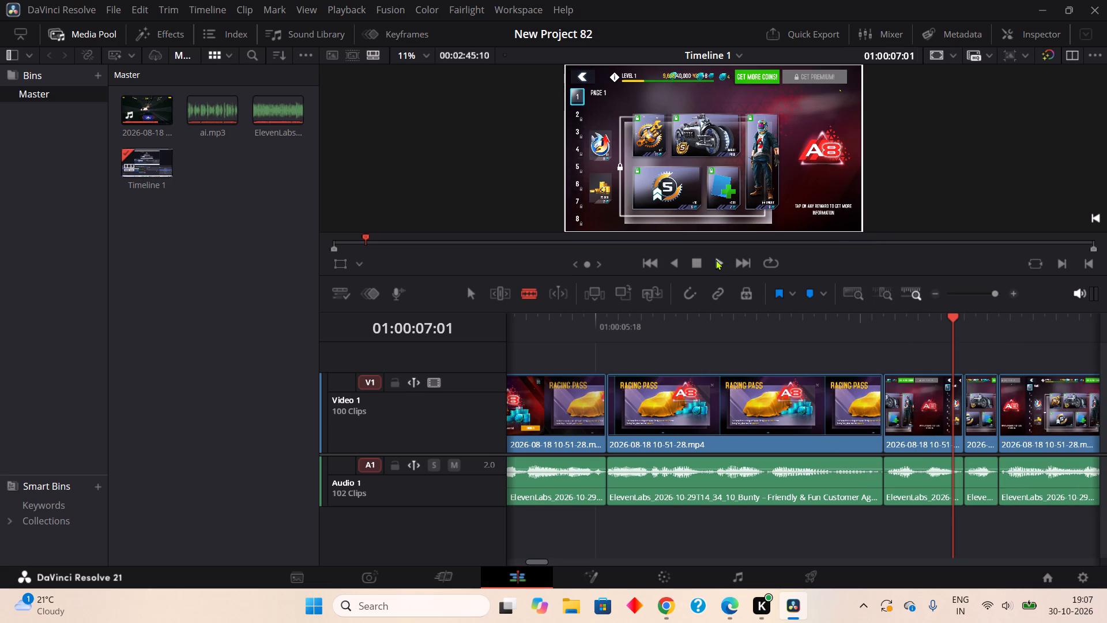
Play the next section, then split off the last frame of the Audio 1 clip at 01:00:07:20 and ripple cut it.
click(716, 260)
click(700, 262)
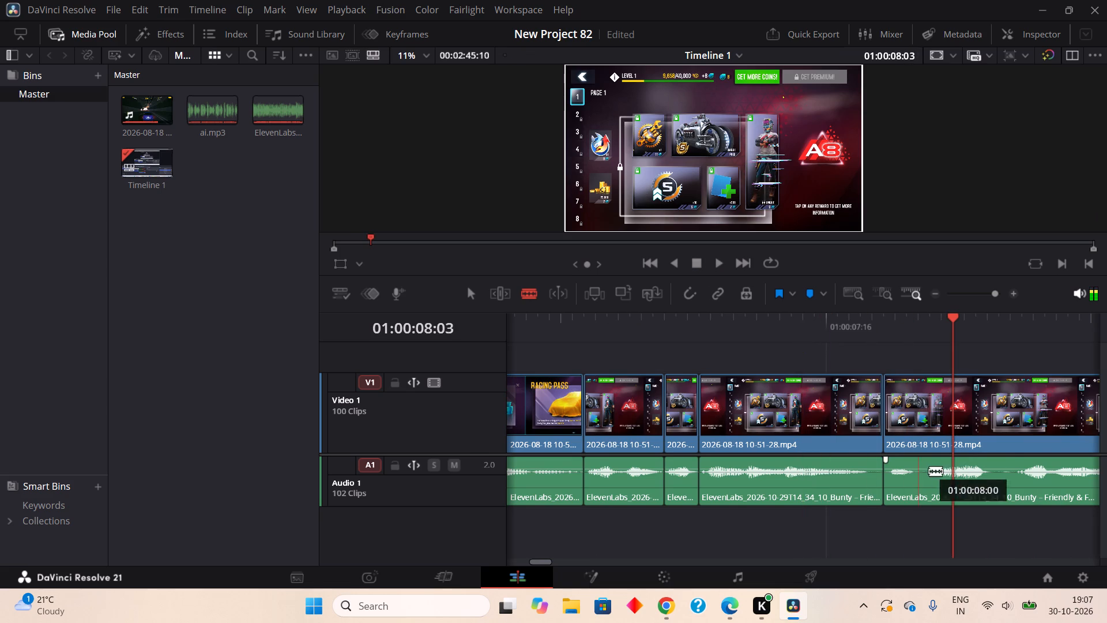
click(875, 502)
right_click(873, 497)
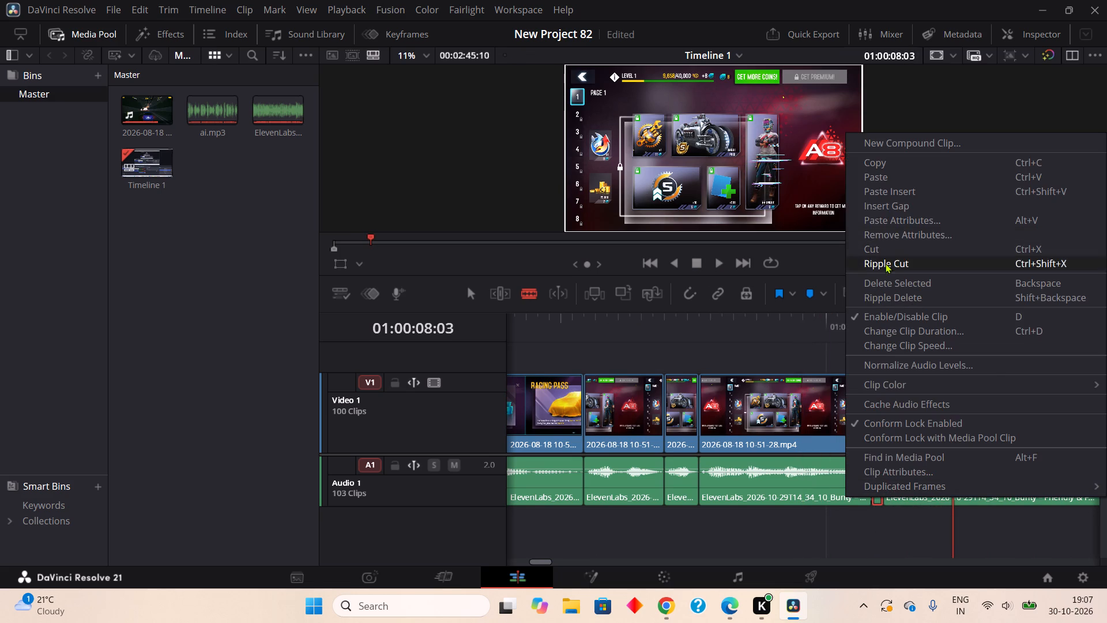
click(886, 267)
Split Audio 1 around the two-frame silence ending at 01:00:08:01 and ripple cut that piece.
click(910, 485)
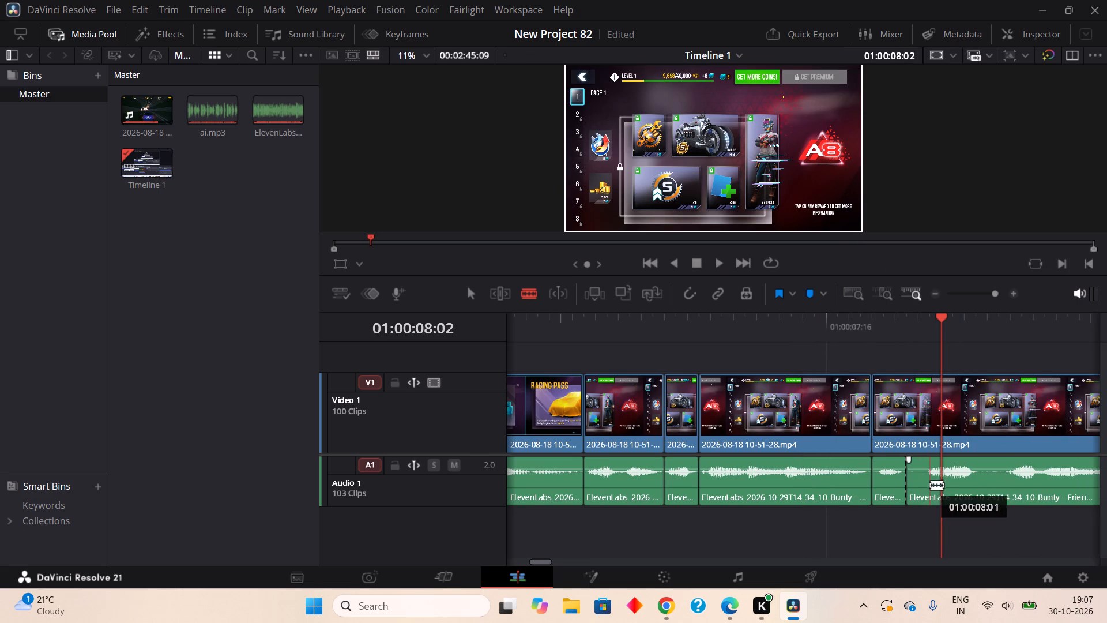
click(933, 487)
right_click(929, 487)
right_click(921, 483)
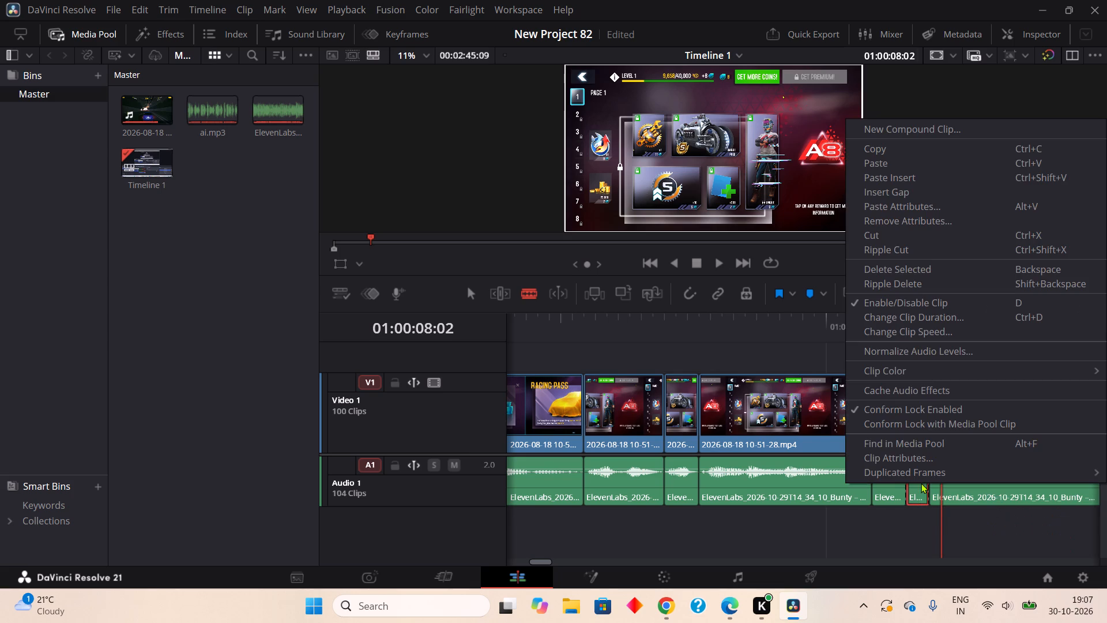
click(922, 252)
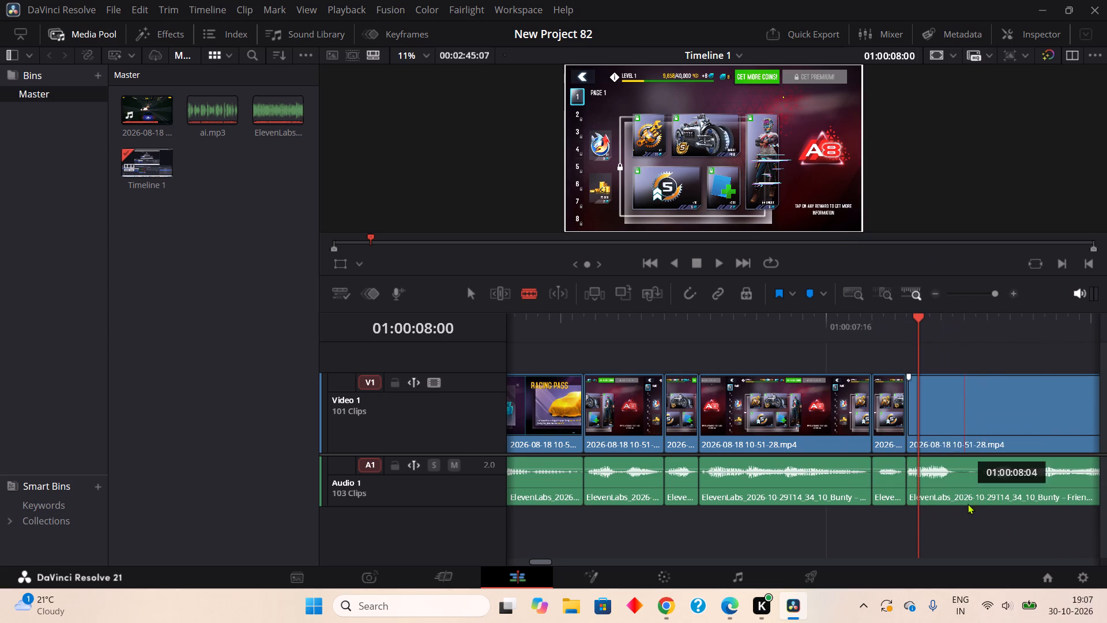
Split Audio 1 around the three-frame silence ending at 01:00:08:06 and ripple cut that piece.
click(960, 486)
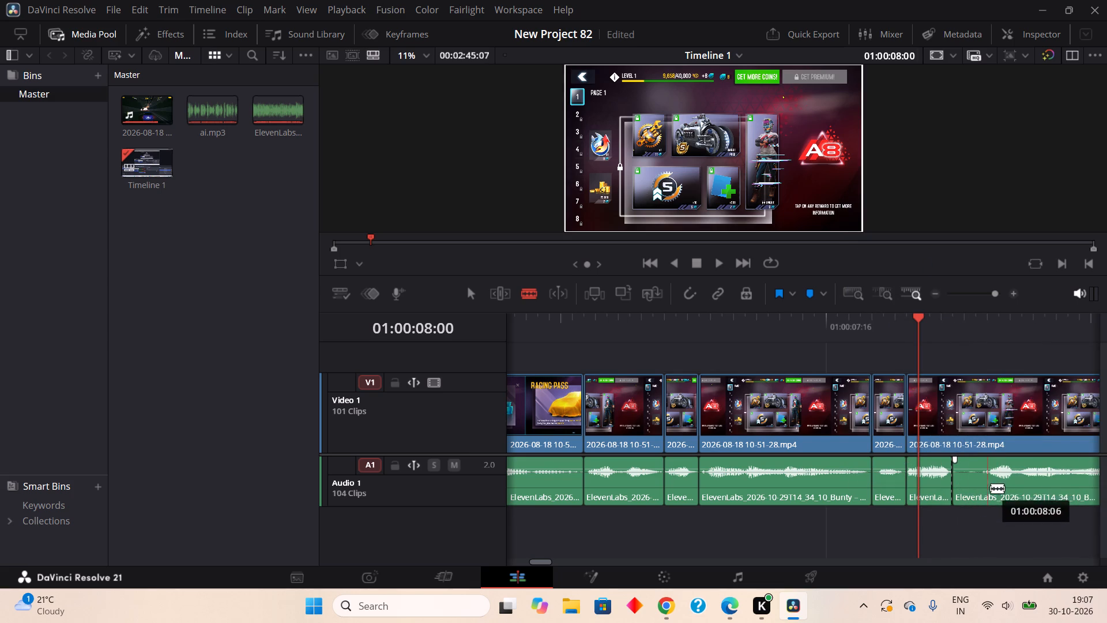
click(988, 490)
right_click(980, 490)
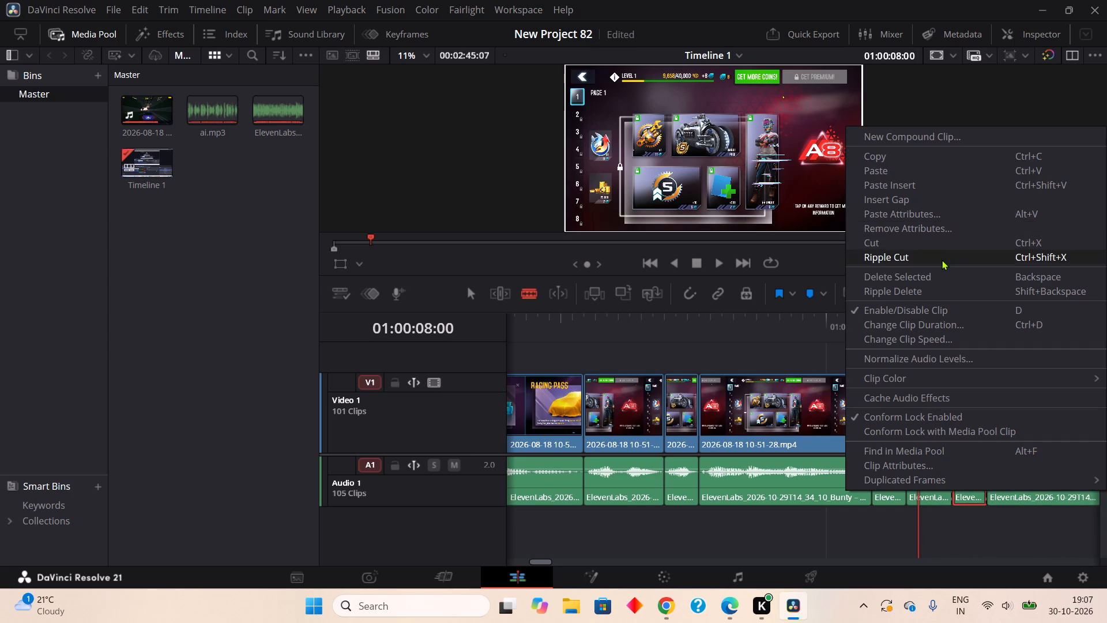
double_click(942, 260)
Play the next section, then isolate the one-frame Audio 1 silence starting at 01:00:08:23 and ripple cut it.
click(714, 262)
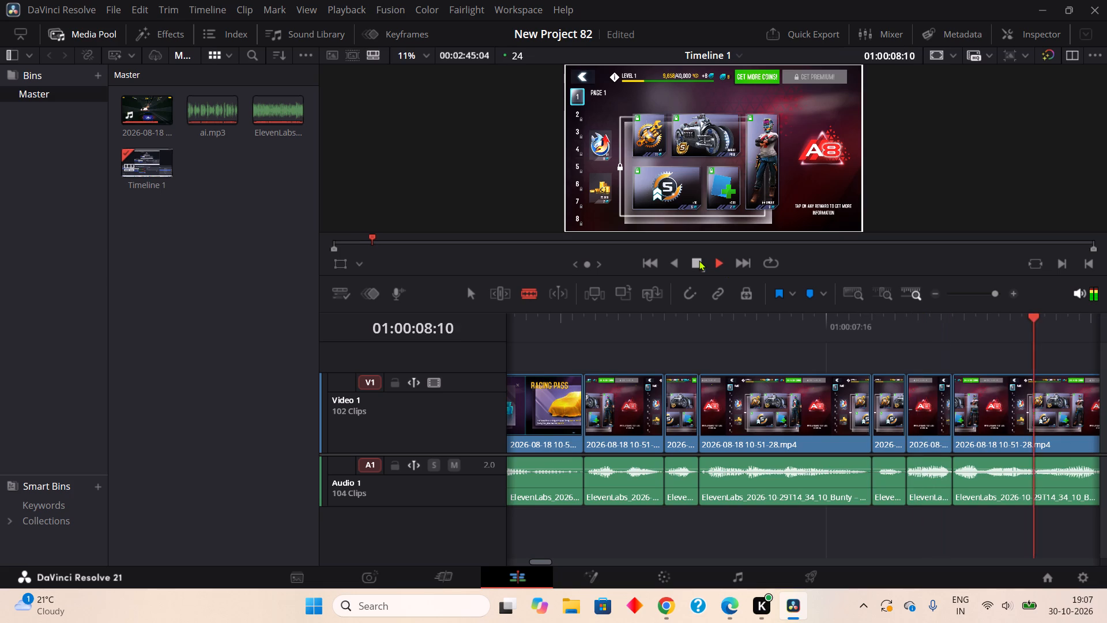
click(699, 260)
click(891, 491)
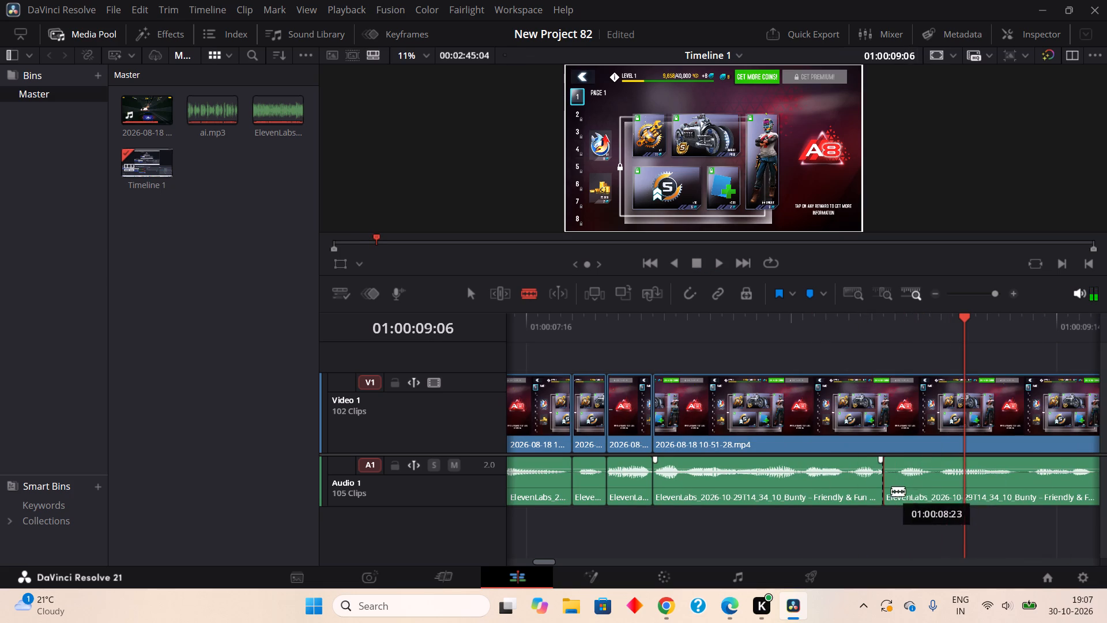
click(902, 489)
right_click(890, 489)
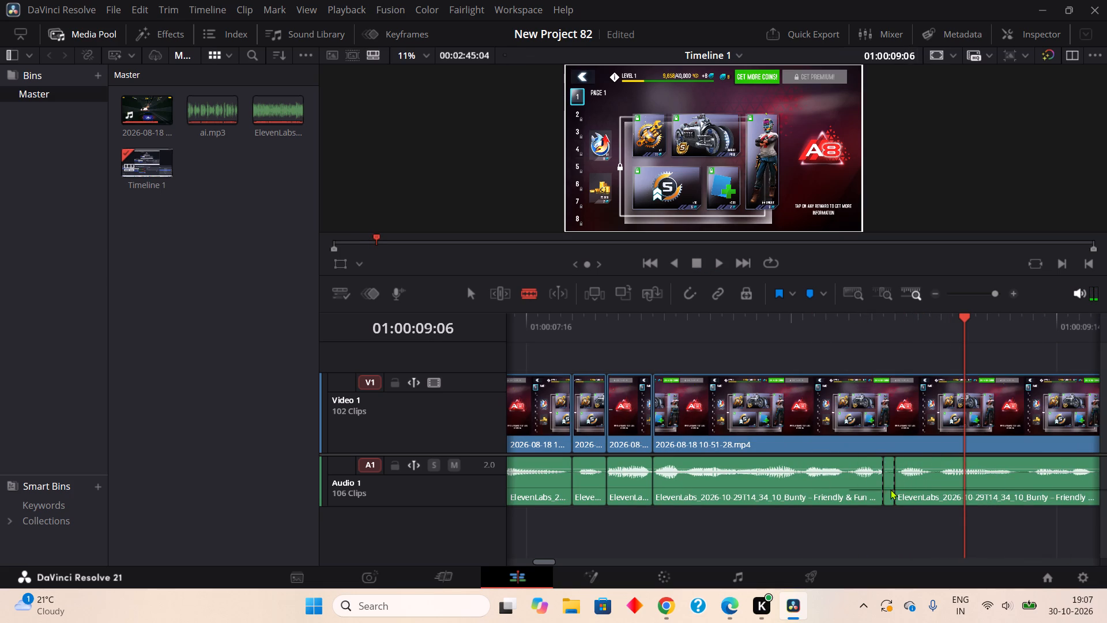
double_click(905, 258)
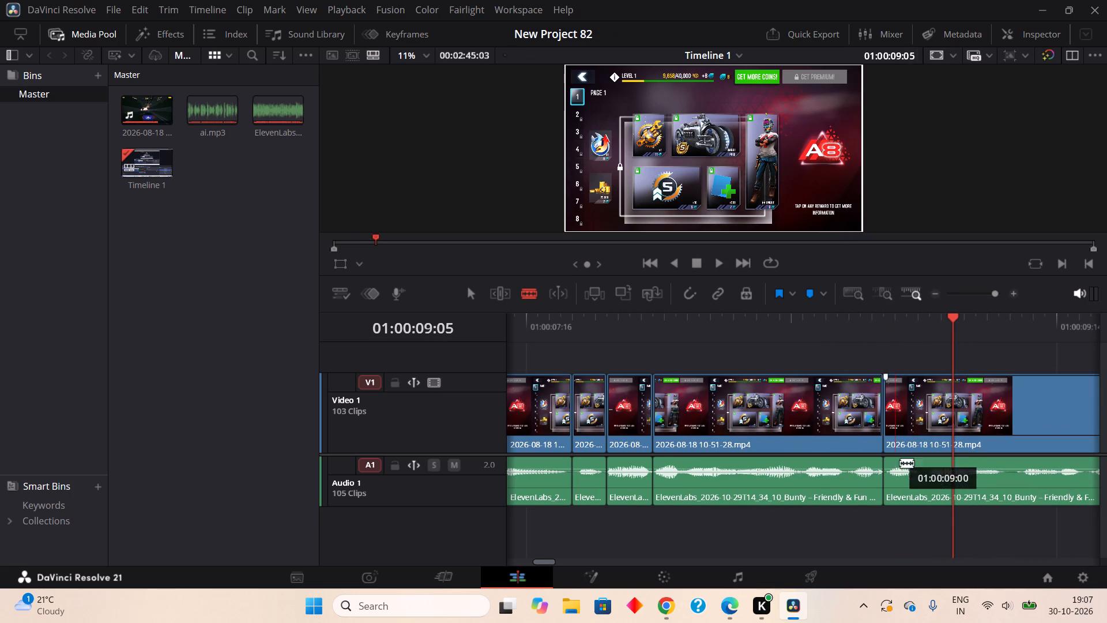
Split Audio 1 around the one-frame pause at about 01:00:09:02 and ripple cut that piece.
click(929, 483)
click(935, 479)
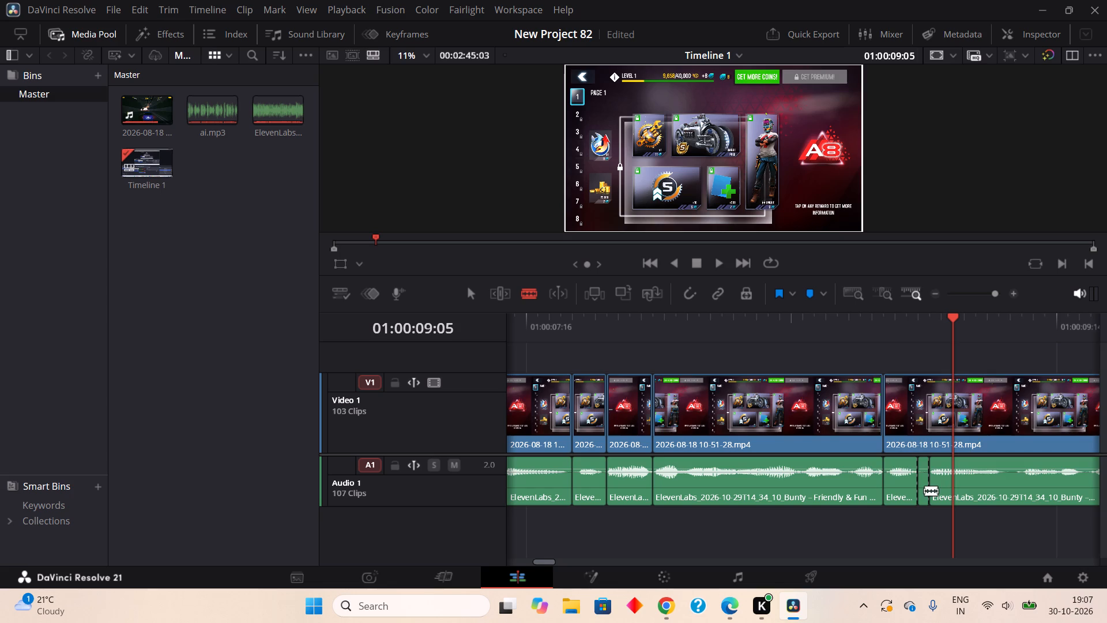
right_click(924, 490)
click(925, 260)
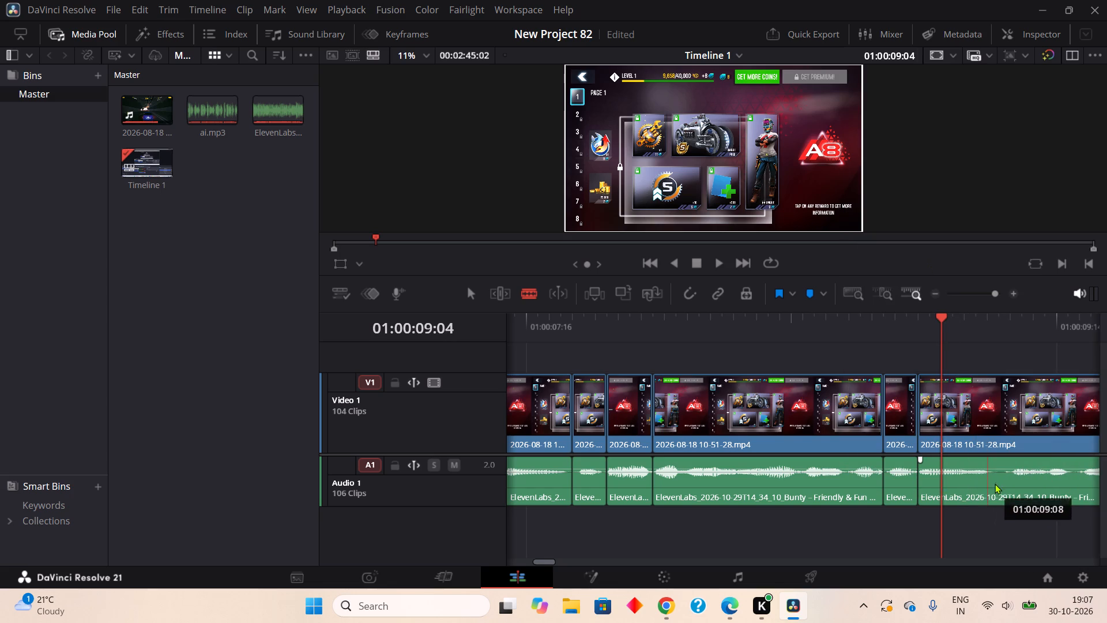
Split Audio 1 around the one-frame silence starting at 01:00:09:08 and ripple cut that piece.
click(991, 486)
click(1008, 476)
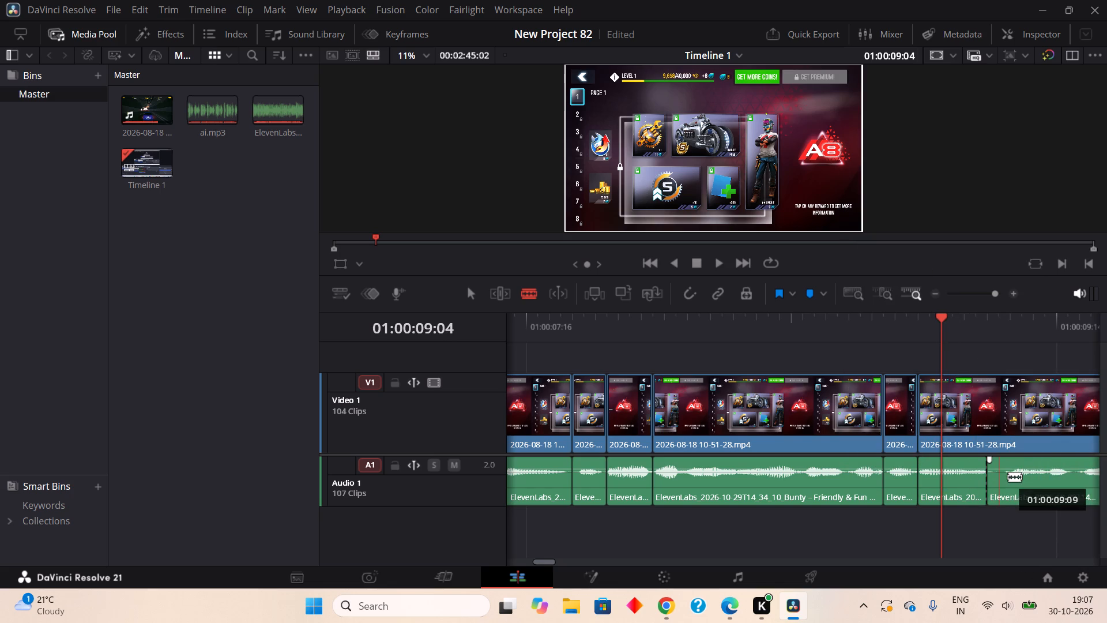
right_click(994, 488)
click(918, 260)
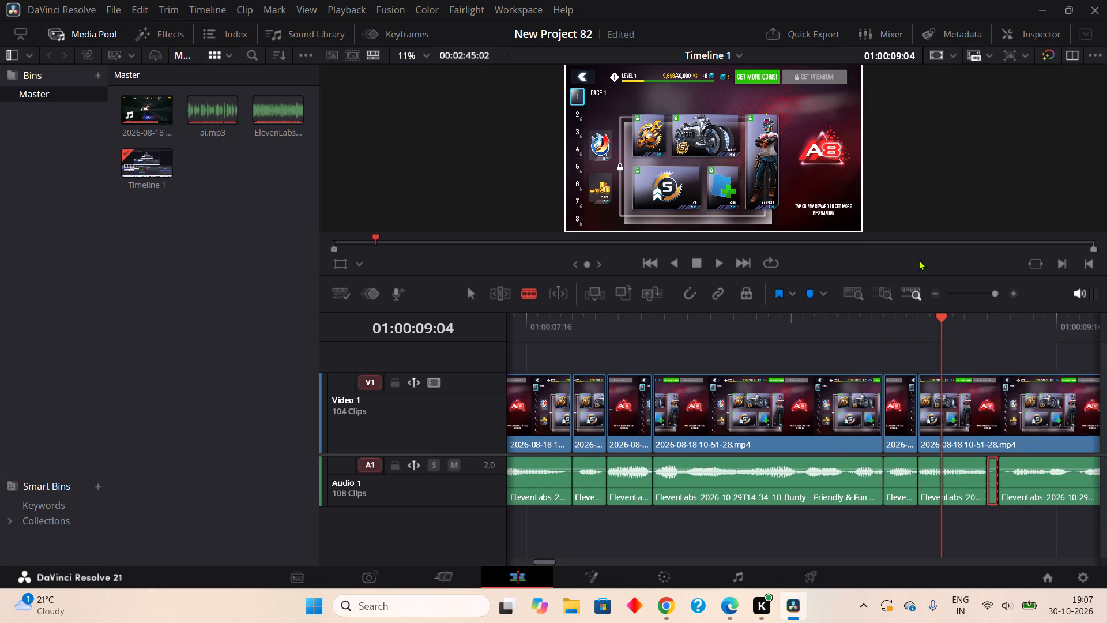
Play the next section, then split Audio 1 around the one-frame silence starting at 01:00:10:05 and ripple cut that piece.
click(718, 262)
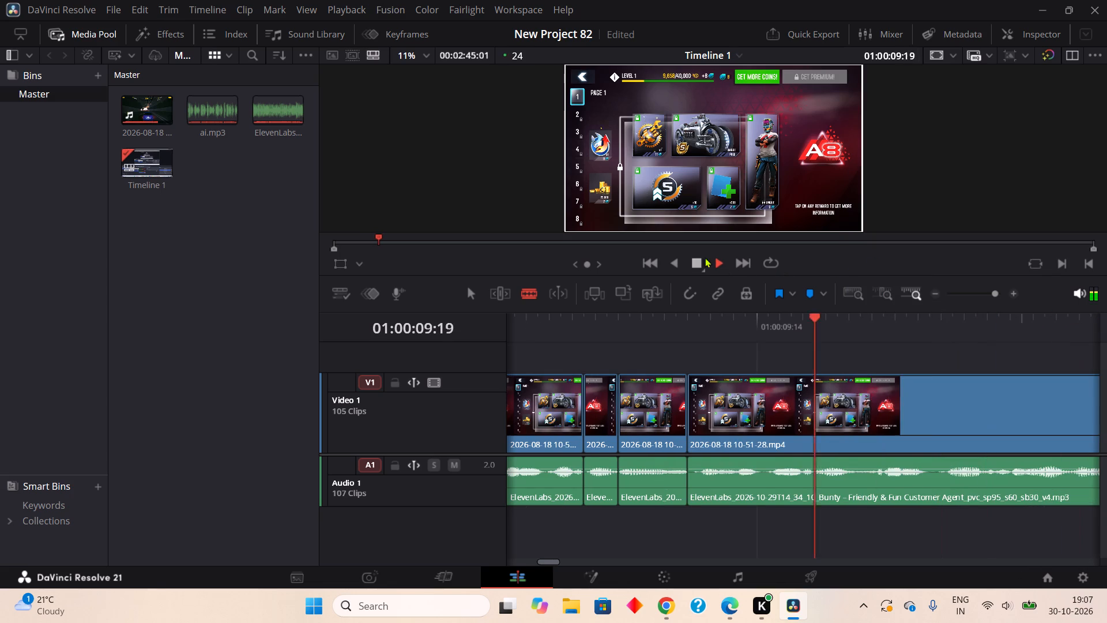
click(699, 262)
double_click(933, 488)
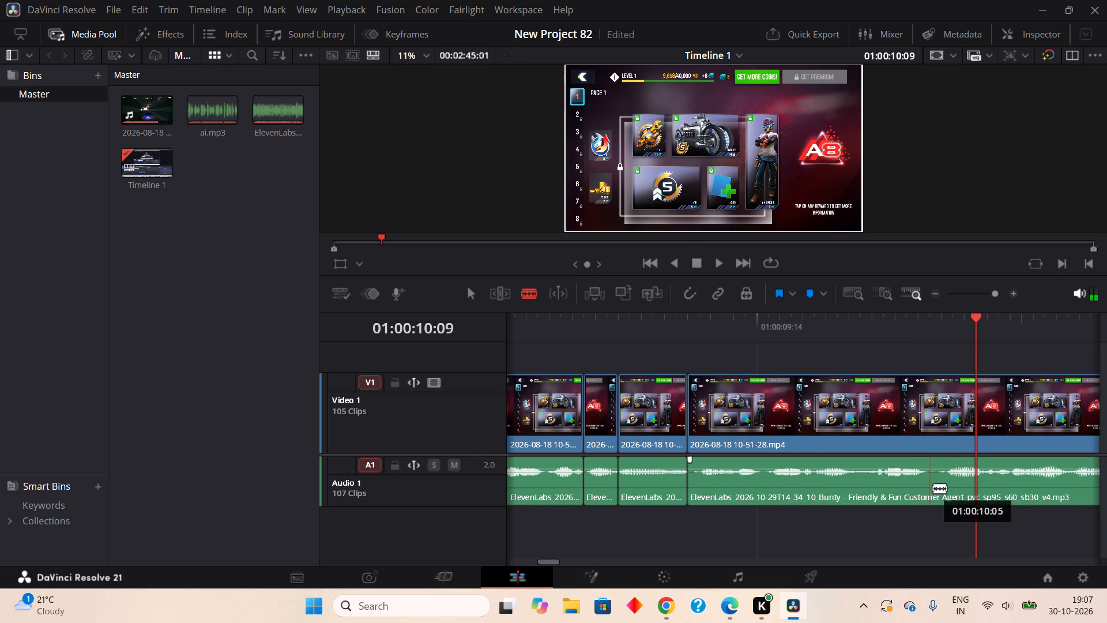
click(944, 486)
right_click(936, 485)
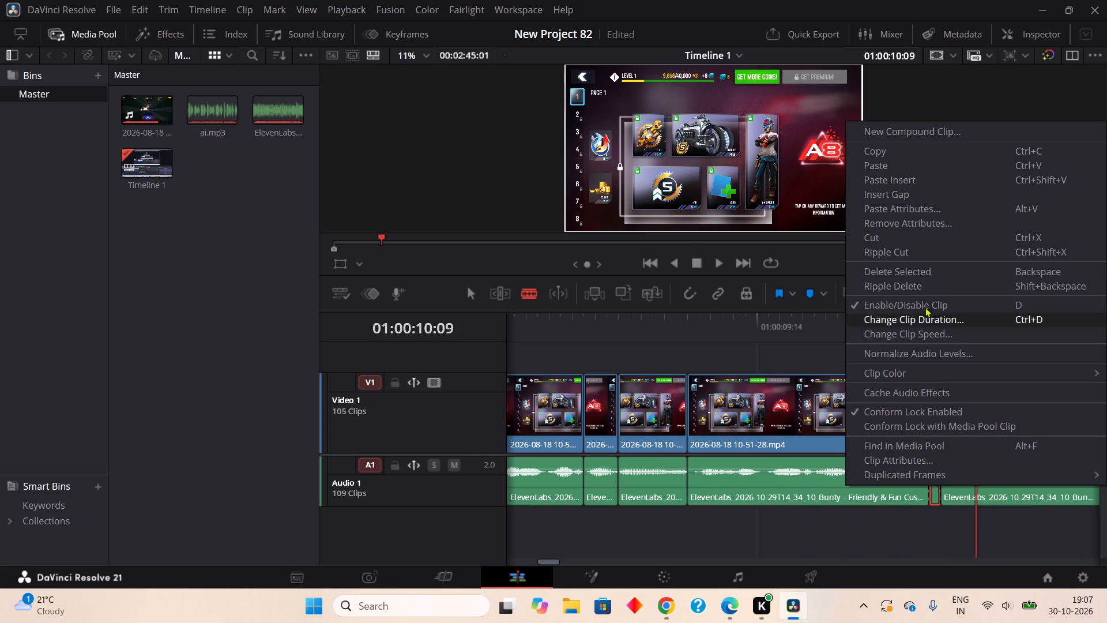
double_click(905, 249)
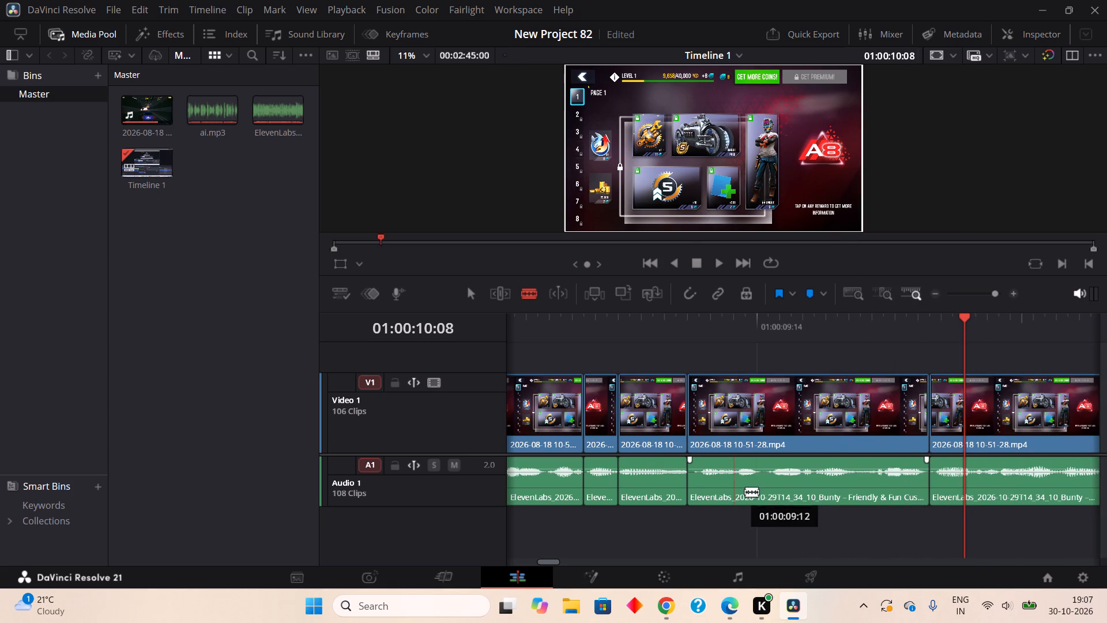
Split Audio 1 around the one-frame silence starting at 01:00:09:14 and ripple cut that piece.
click(762, 494)
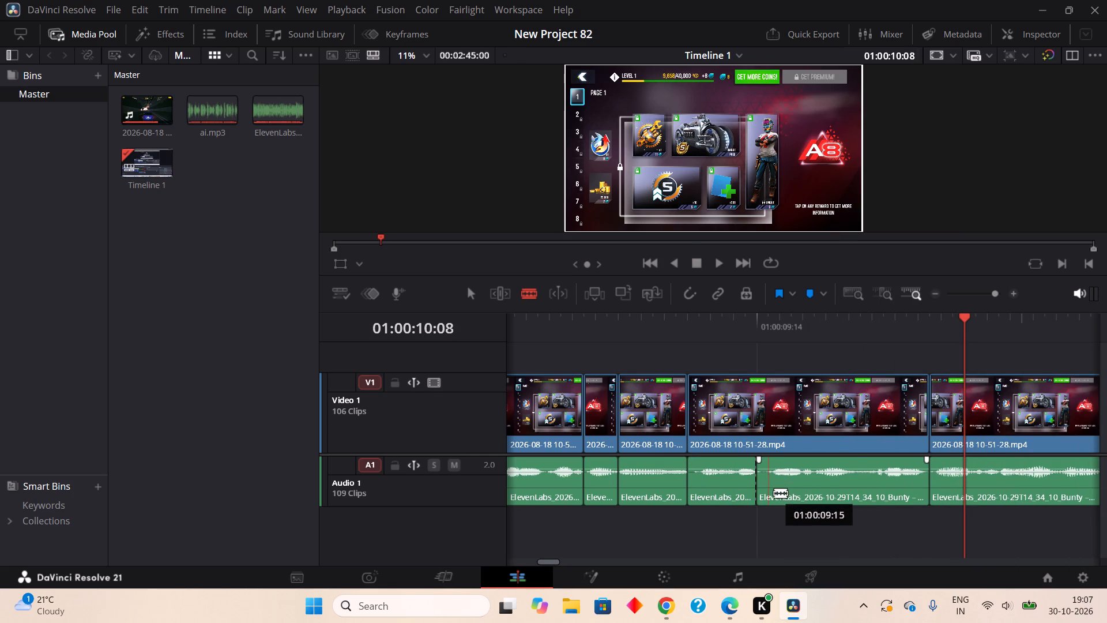
click(774, 493)
right_click(763, 488)
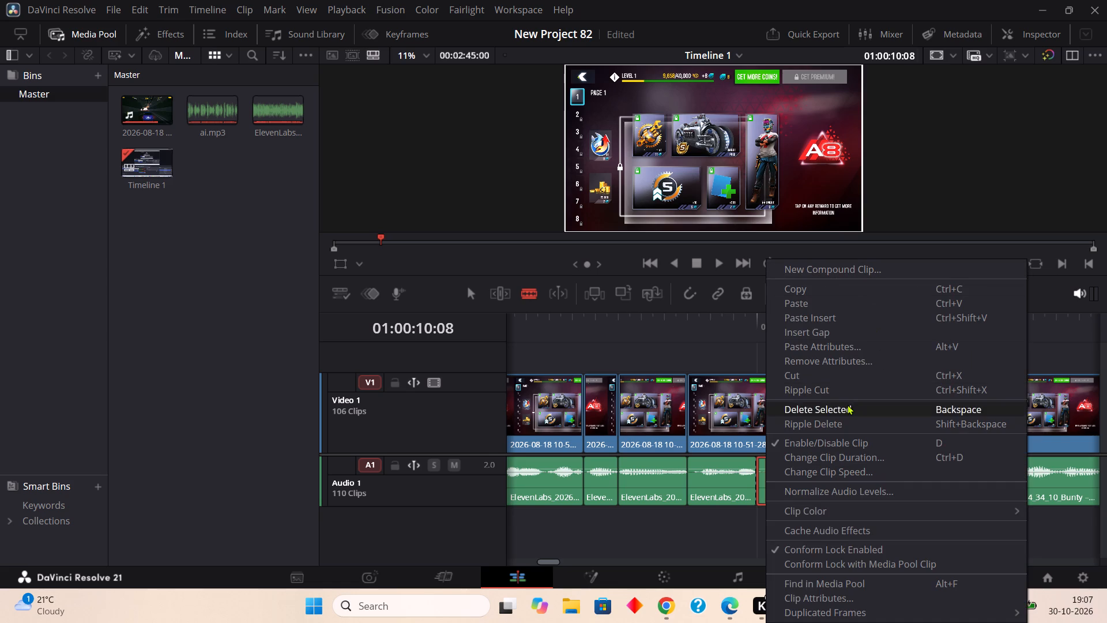
click(841, 387)
Play the next section, then split off the silent last frame of the Audio 1 clip at about 01:00:11:06 and ripple cut it.
click(711, 257)
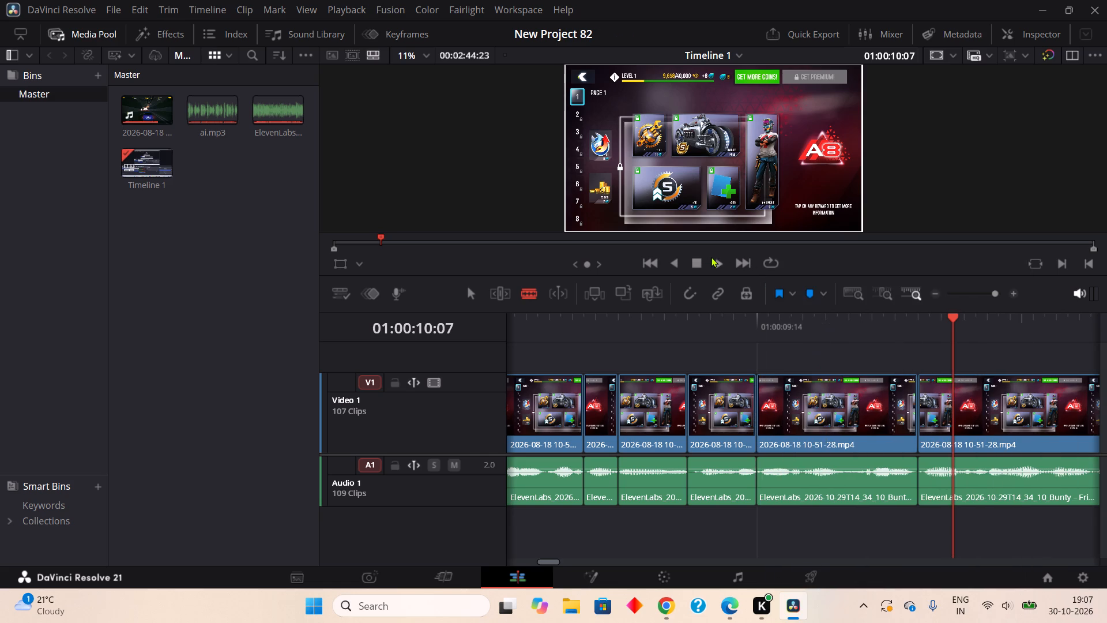
double_click(698, 259)
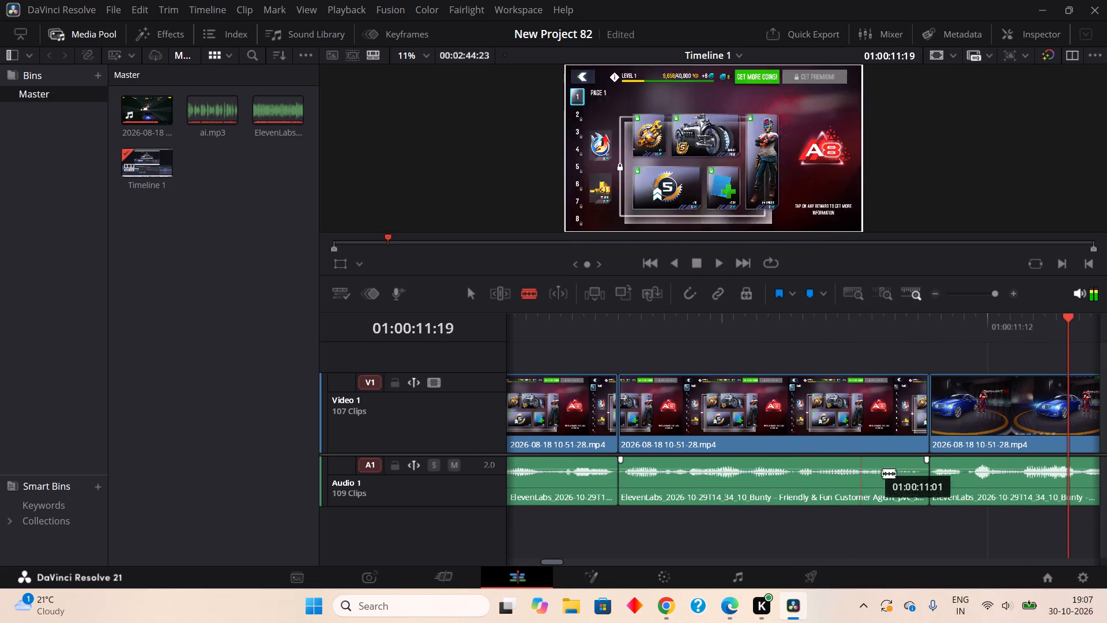
click(922, 496)
right_click(924, 494)
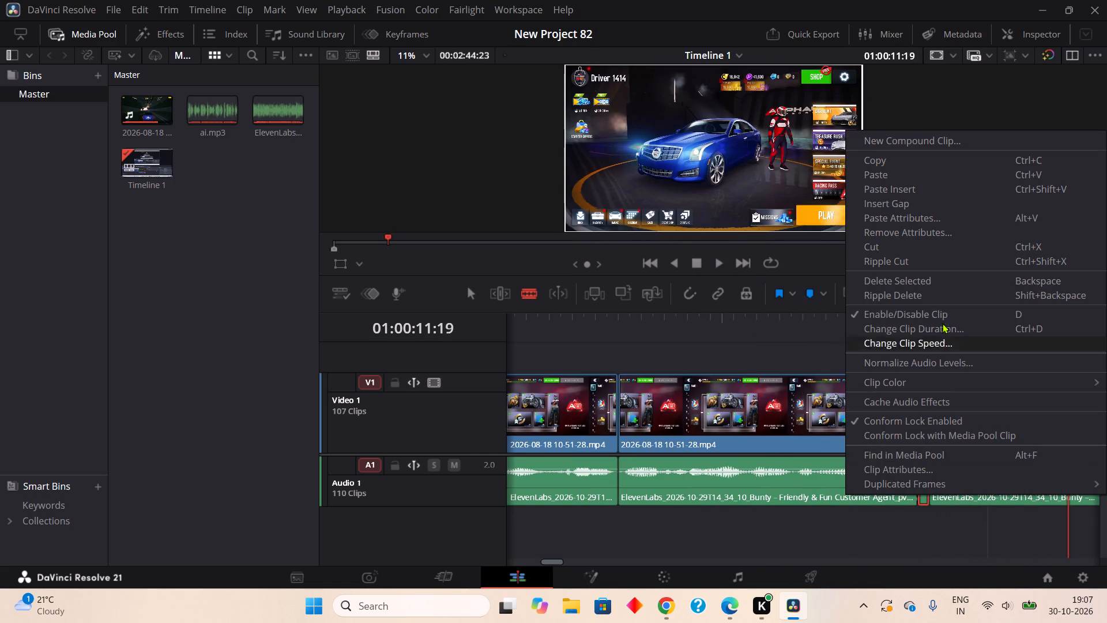
click(913, 264)
Play the next section, then isolate the one-frame Audio 1 silence starting at 01:00:12:04 and ripple cut it.
double_click(721, 262)
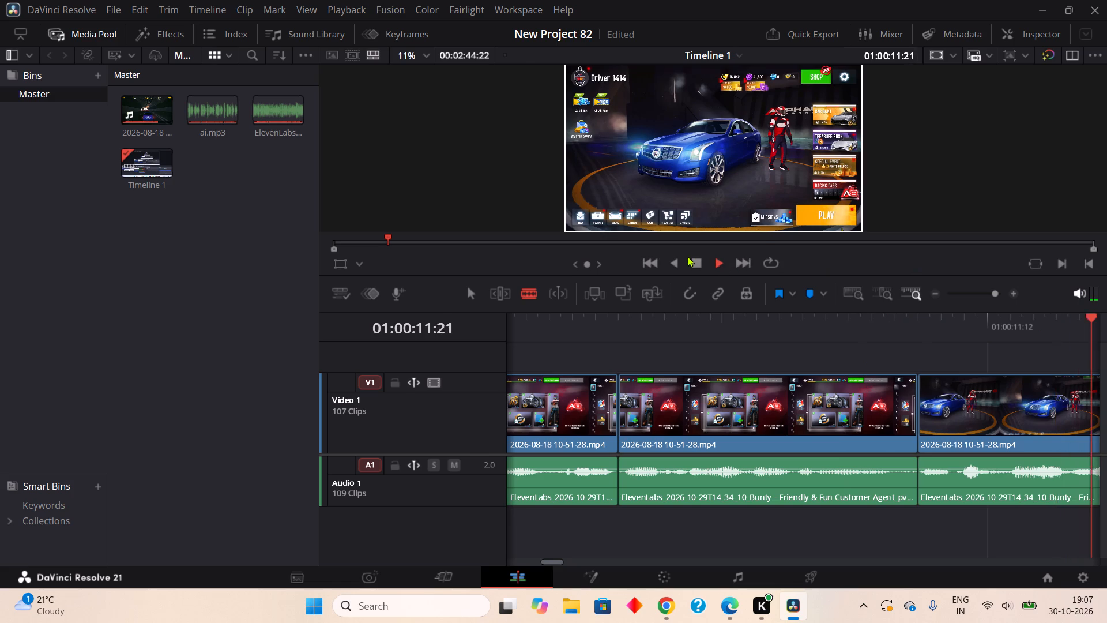
double_click(693, 263)
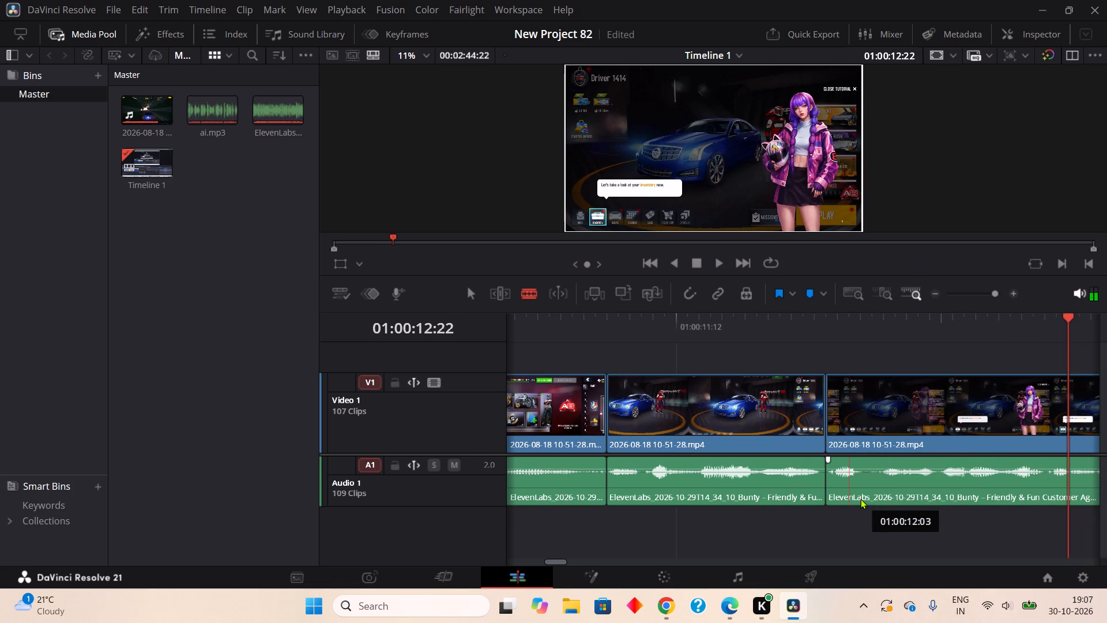
double_click(869, 490)
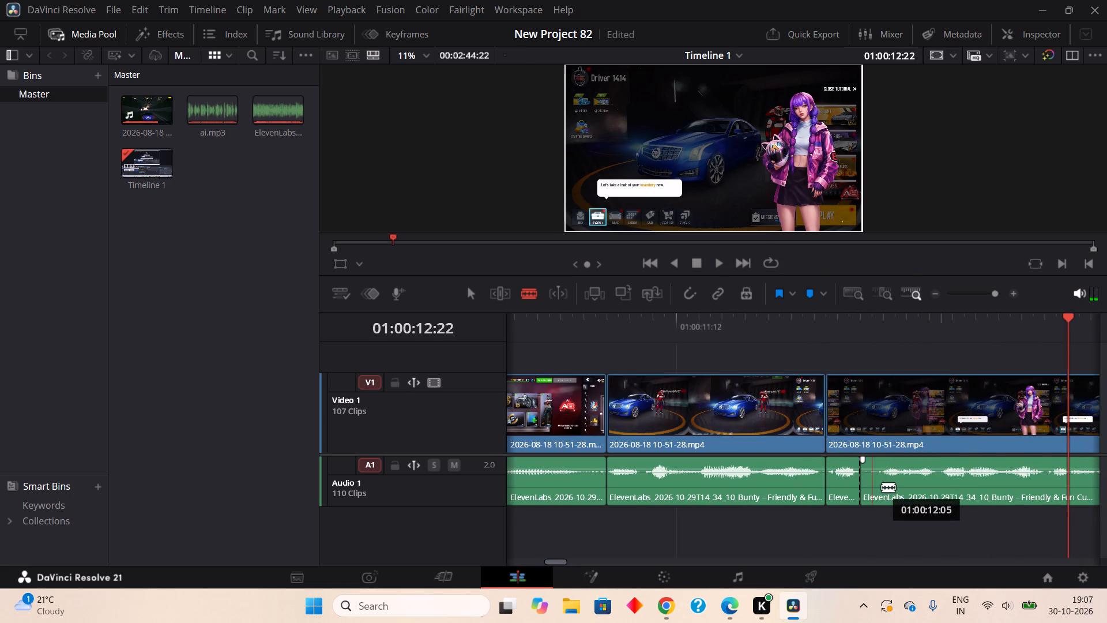
double_click(882, 487)
right_click(861, 485)
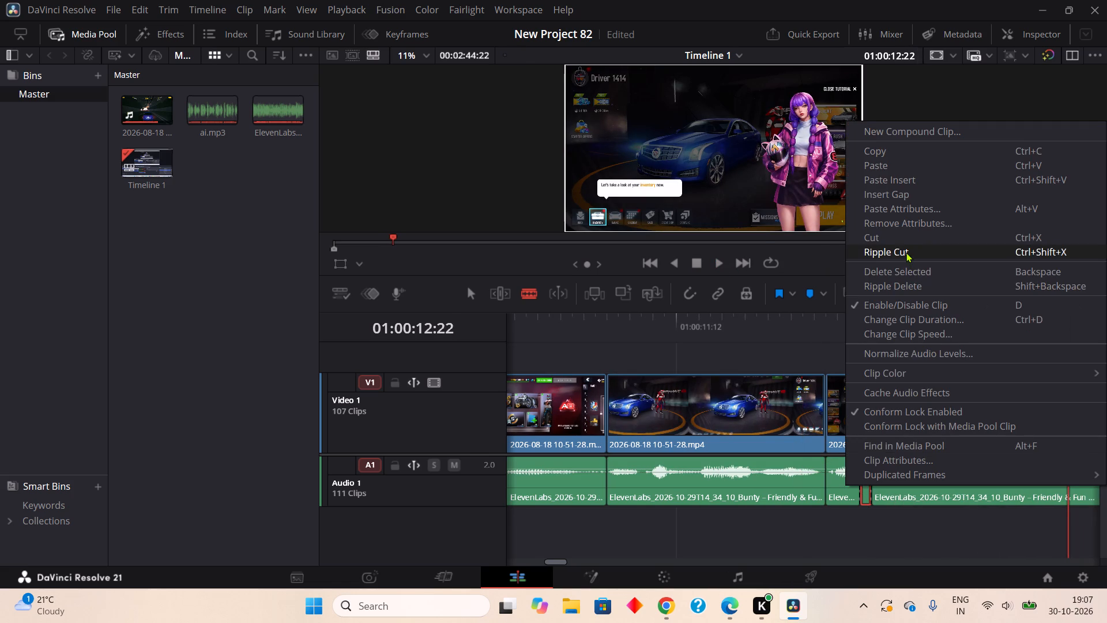
double_click(906, 252)
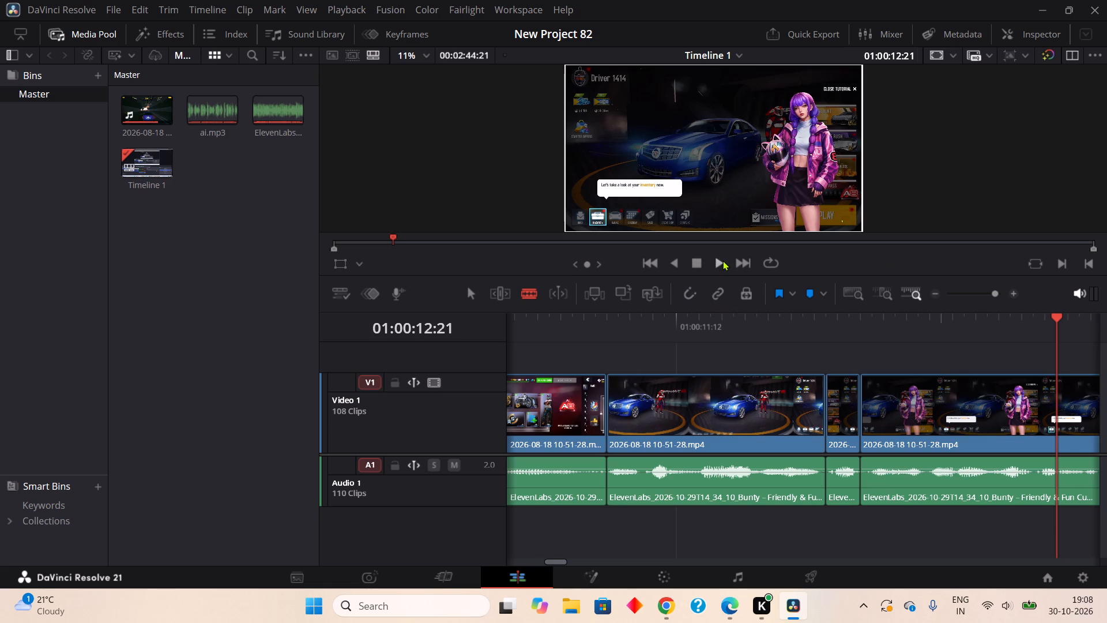
Play on, then split Audio 1 at 01:00:13:01 and 01:00:13:03 and ripple cut the two-frame piece between.
double_click(722, 260)
double_click(696, 258)
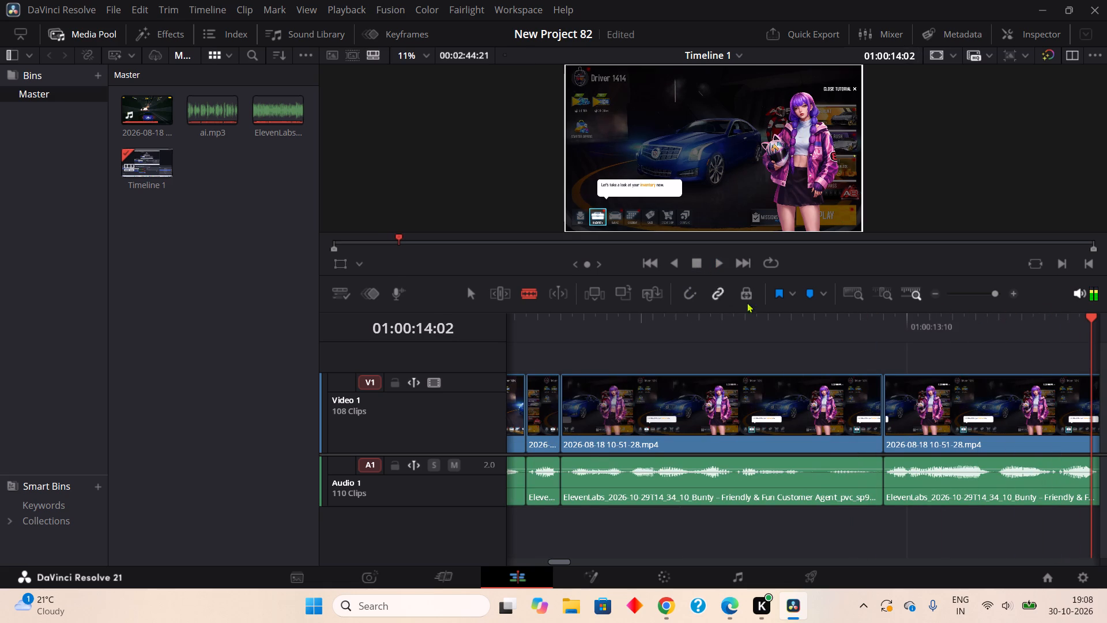
double_click(811, 483)
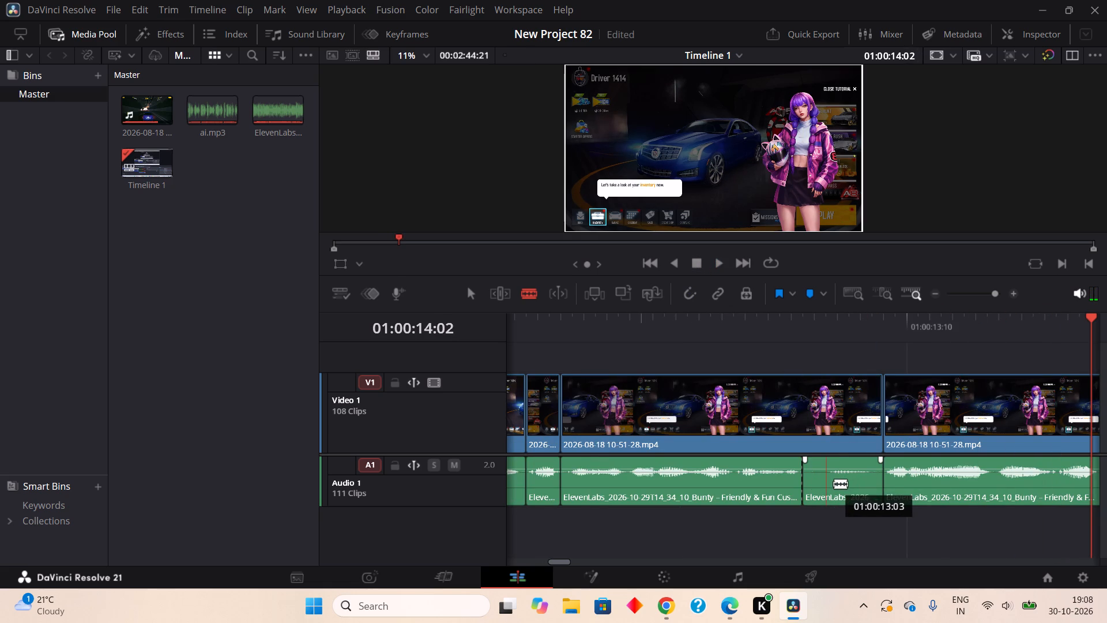
click(834, 483)
right_click(822, 483)
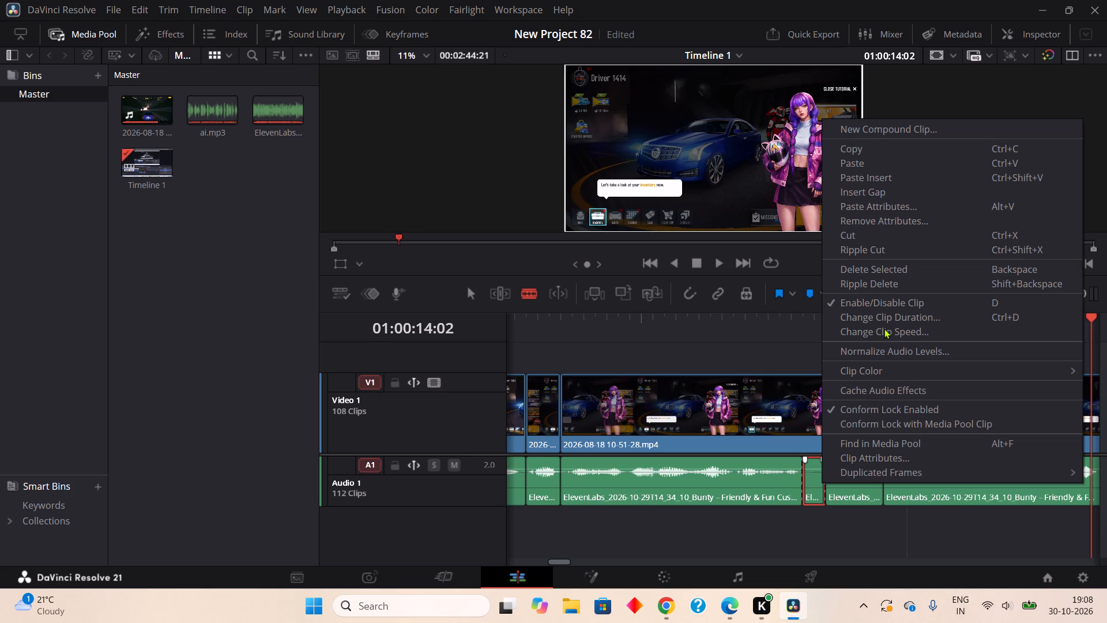
click(880, 246)
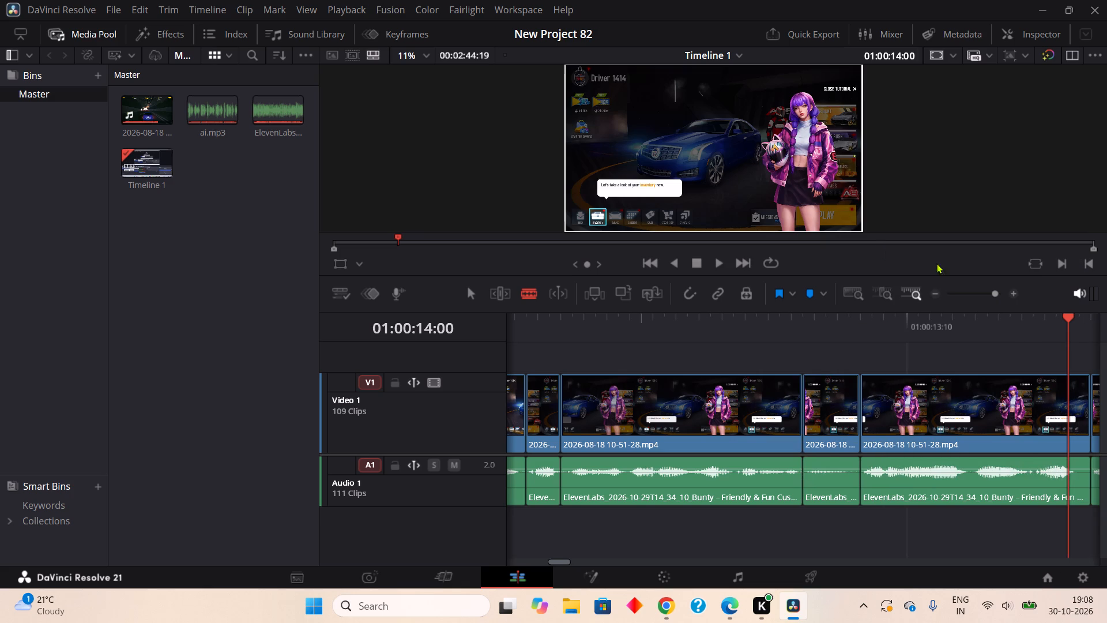
Split Audio 1 around the one-frame pause starting at about 01:00:13:15 and ripple cut that piece.
click(966, 494)
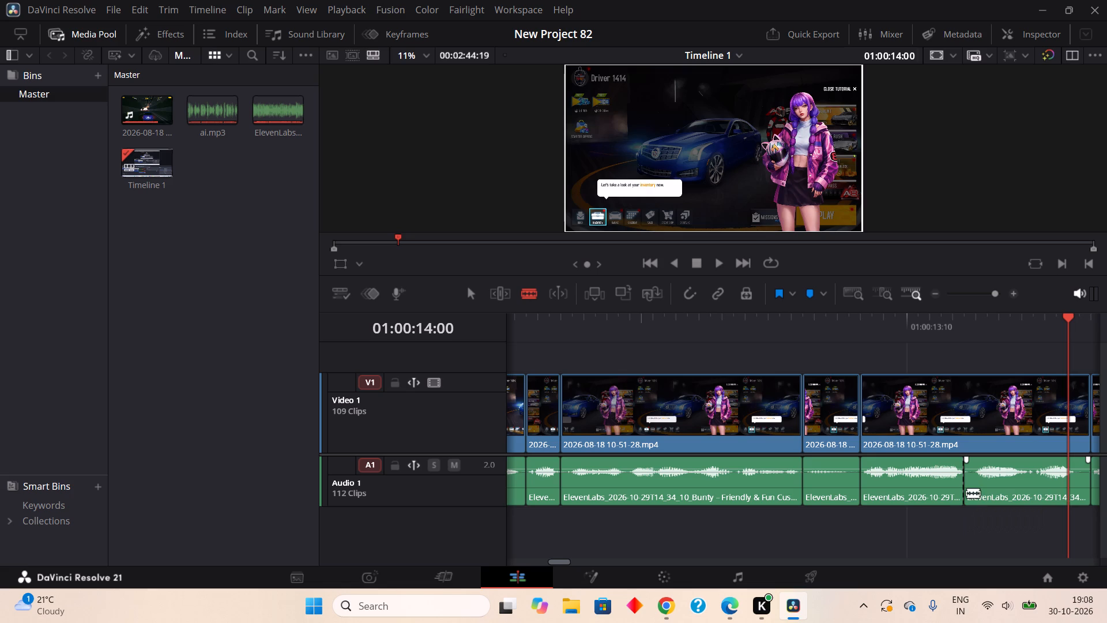
click(980, 477)
right_click(977, 481)
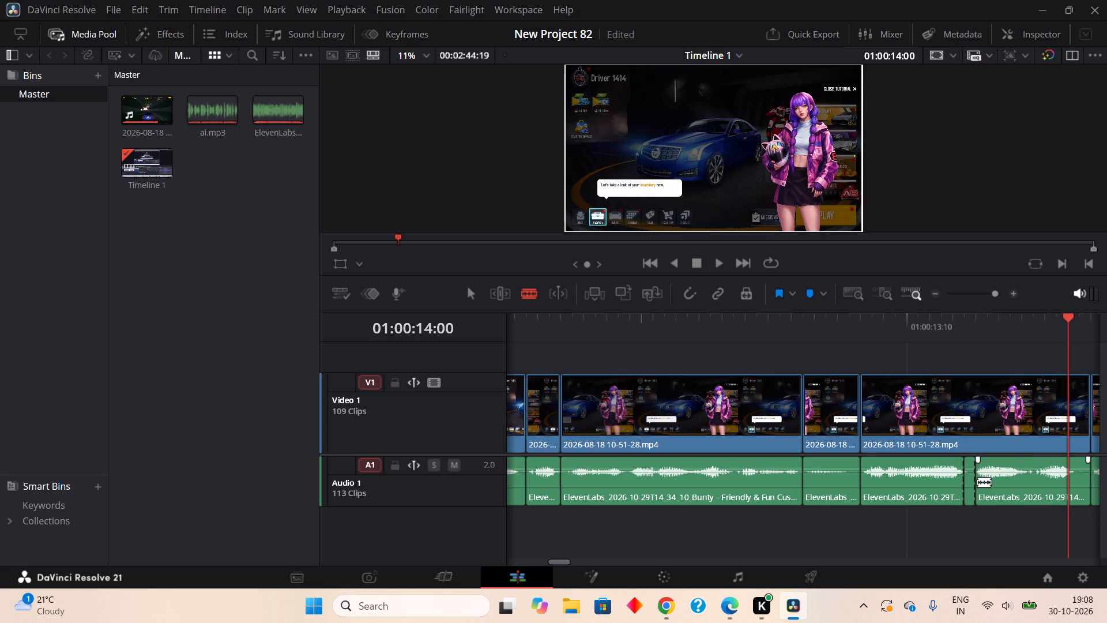
right_click(972, 466)
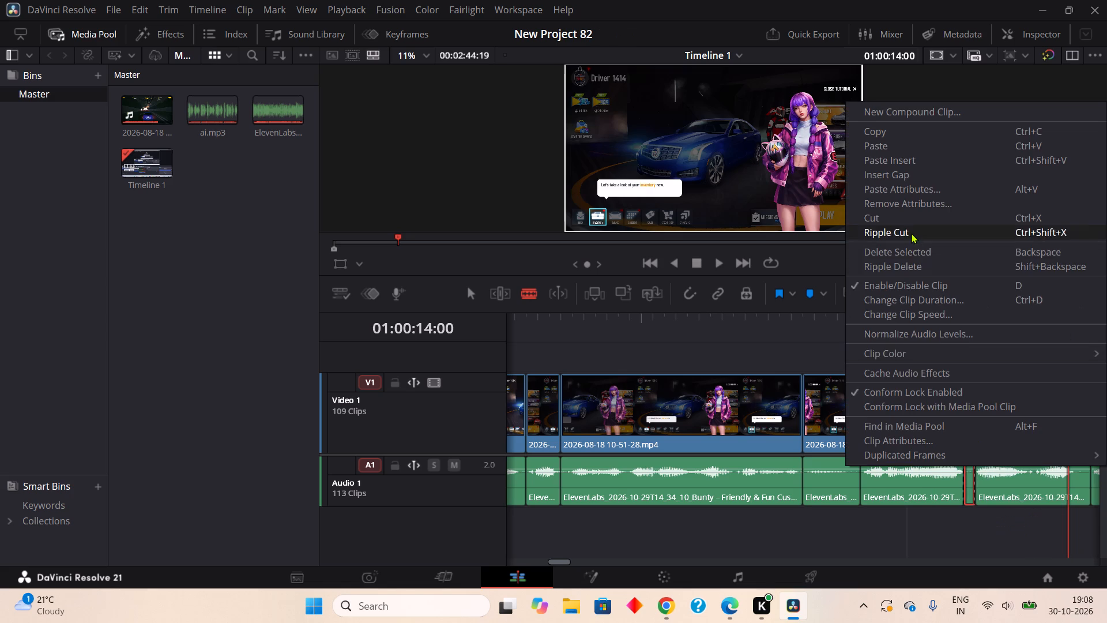
click(911, 233)
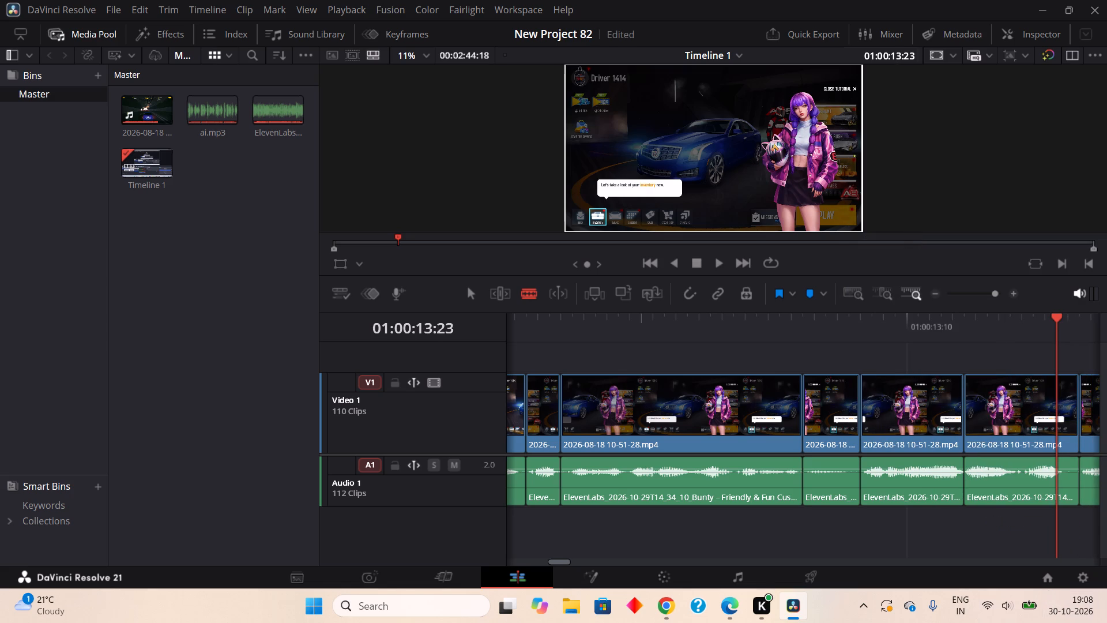
Split off the silent two-frame end of the Audio 1 clip at 01:00:13:23 and ripple cut it.
click(1068, 479)
right_click(1070, 482)
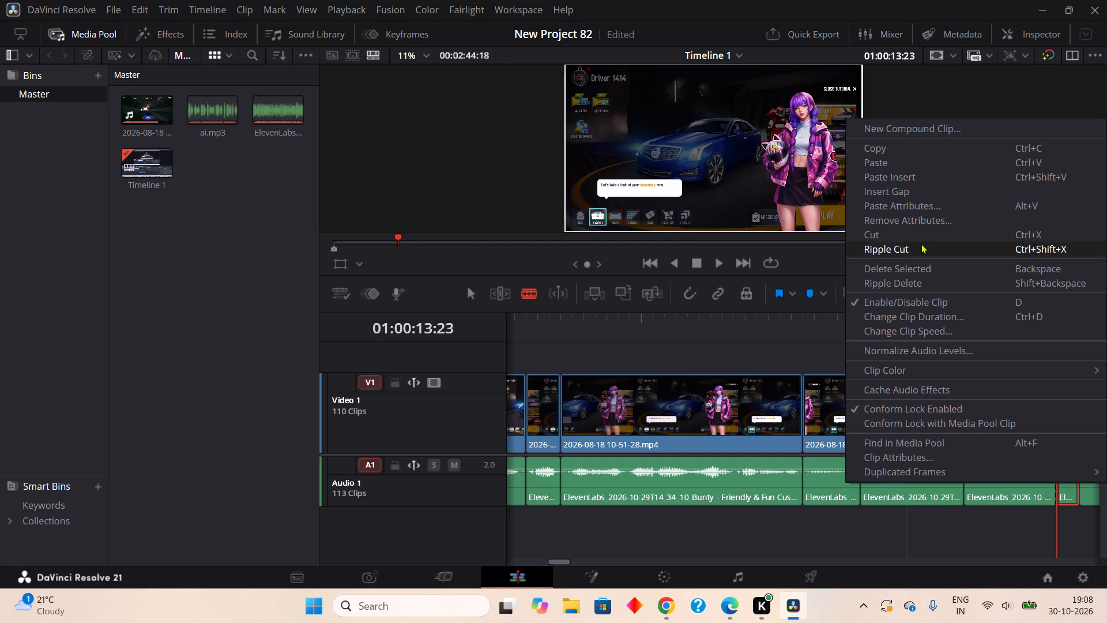
click(920, 243)
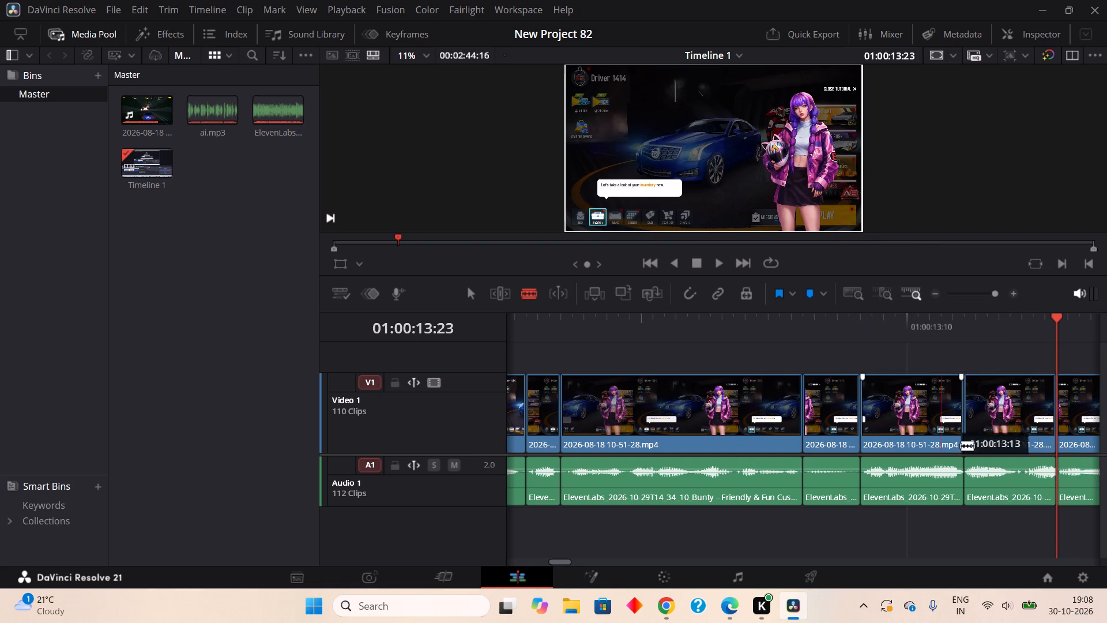
Split off the last frame of the quiet Audio 1 clip ending at 01:00:13:05 and ripple cut it.
click(857, 479)
right_click(851, 480)
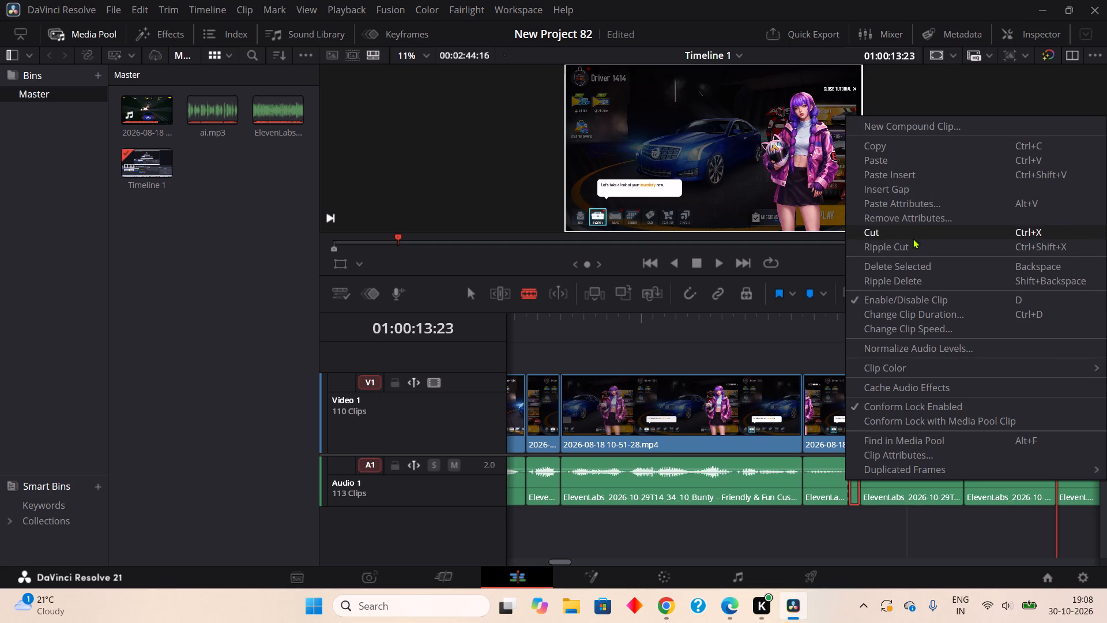
click(915, 245)
Play the next section, then isolate the three-frame Audio 1 silence from 01:00:15:01 to 01:00:15:04 and ripple cut it.
double_click(714, 269)
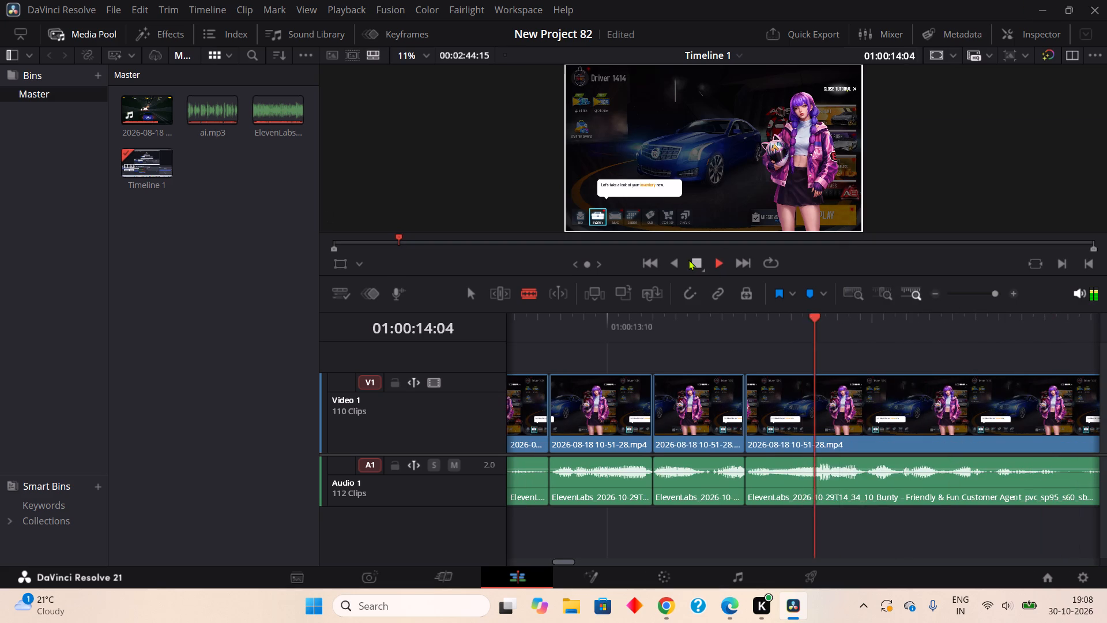
click(695, 263)
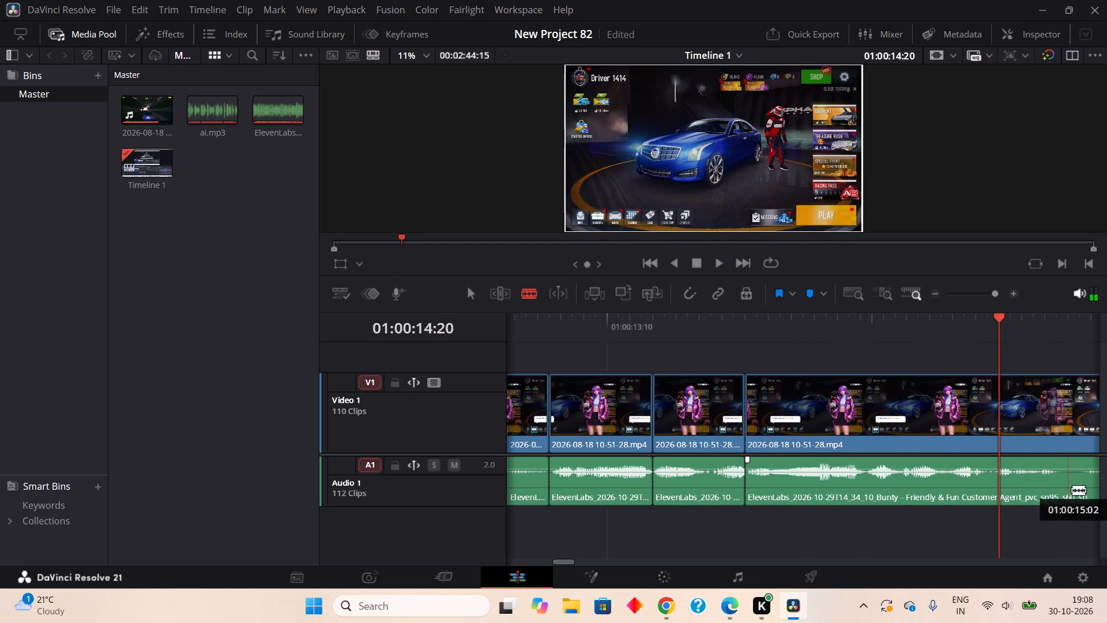
click(1063, 485)
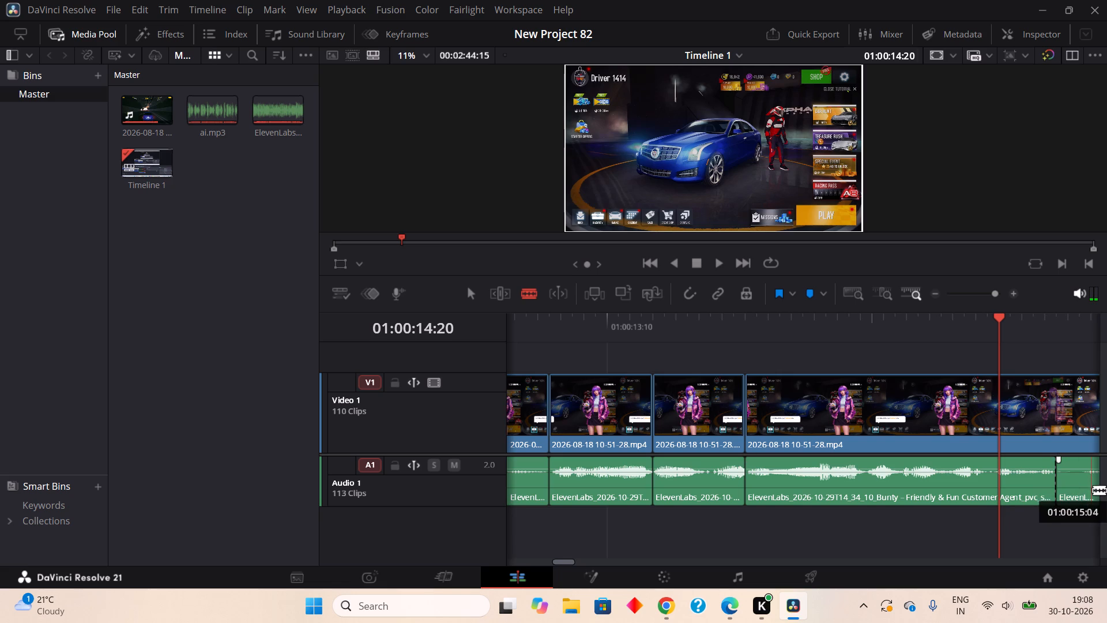
click(1092, 491)
right_click(1081, 487)
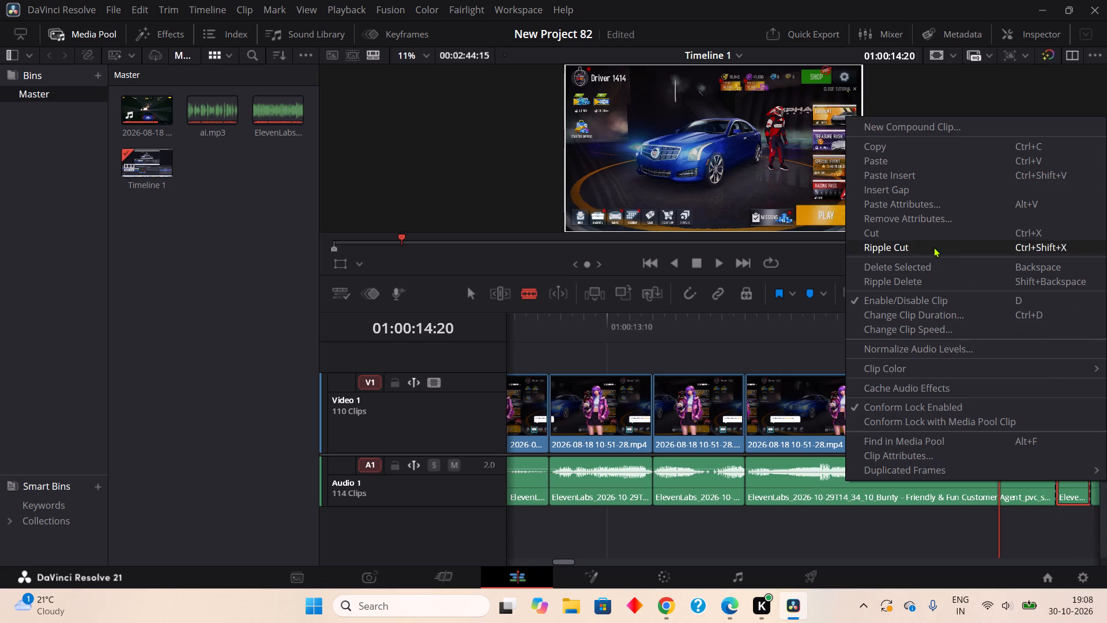
click(933, 247)
Play on, then split Audio 1 around the two-frame silence ending at 01:00:15:22 and ripple cut that piece.
click(718, 267)
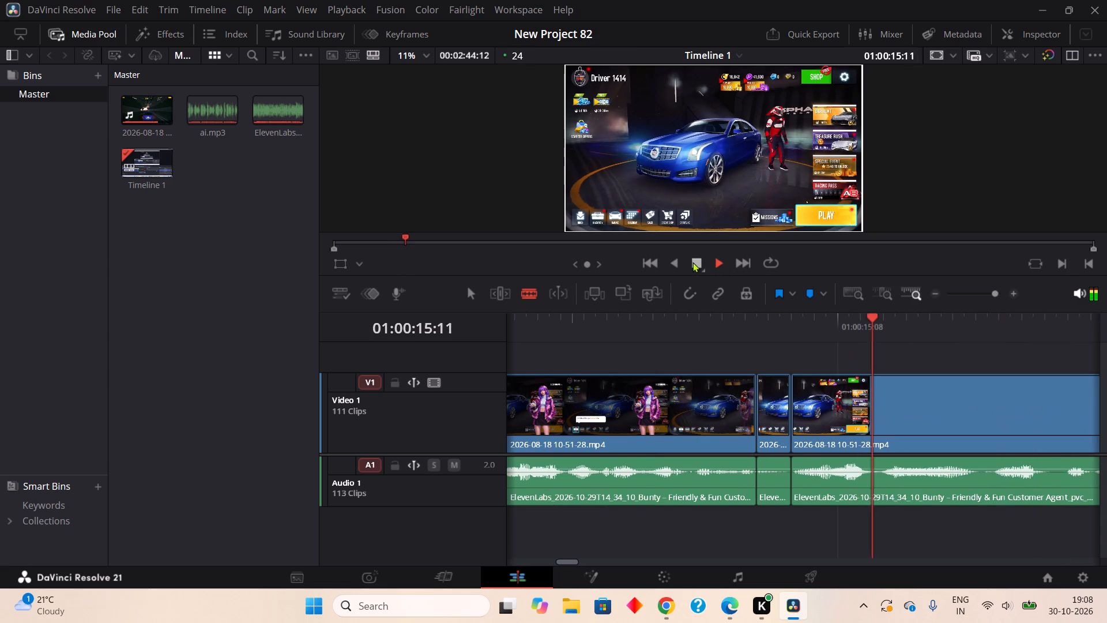
click(695, 262)
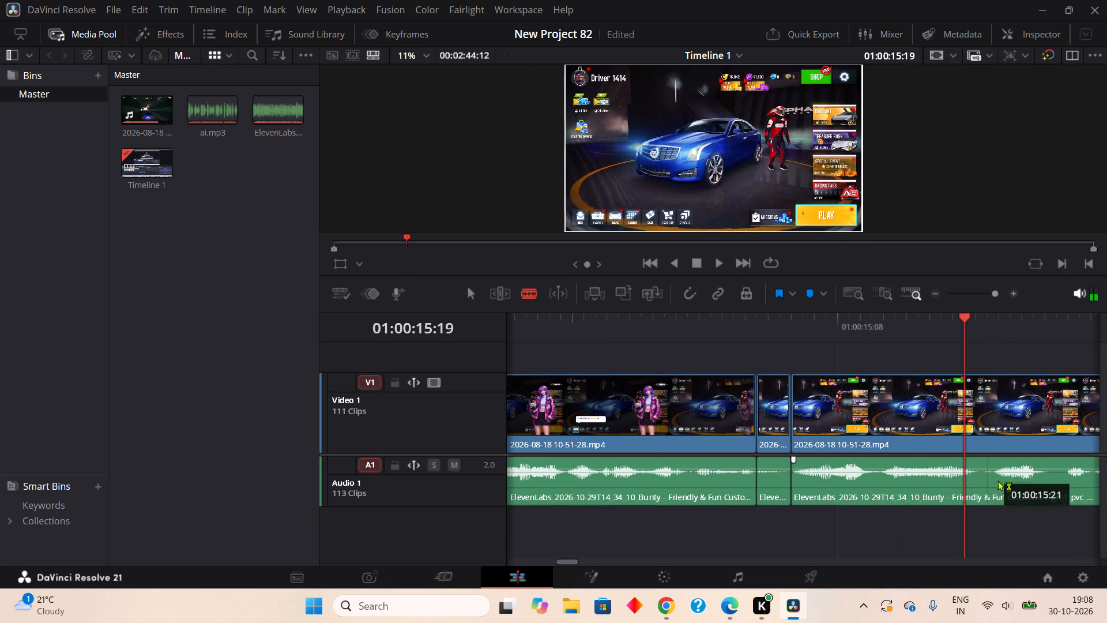
click(977, 493)
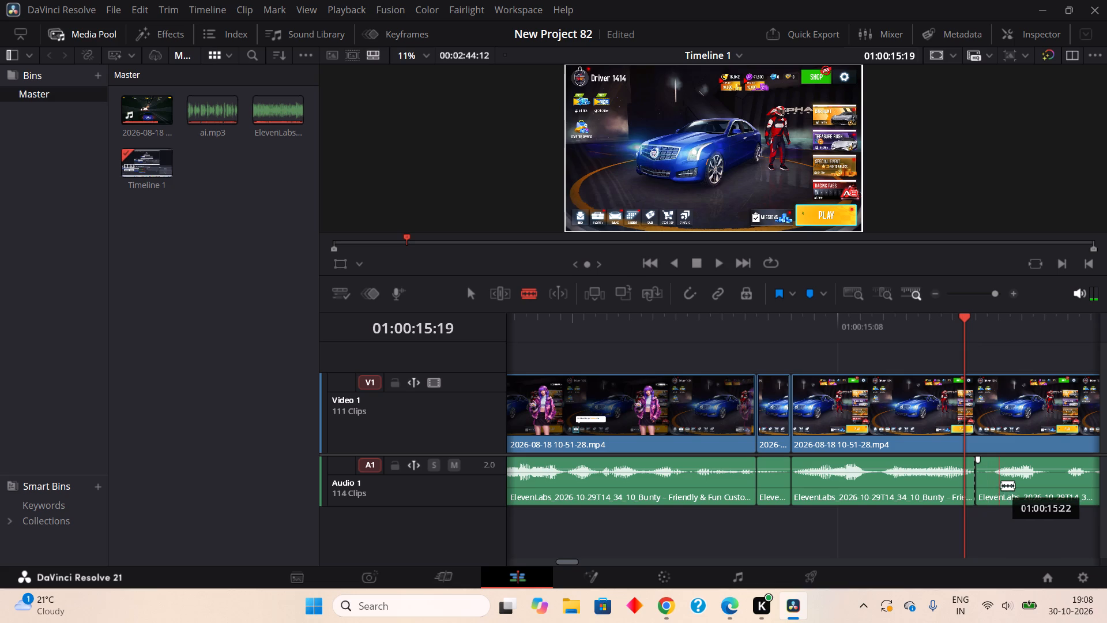
click(1001, 485)
right_click(994, 486)
click(901, 246)
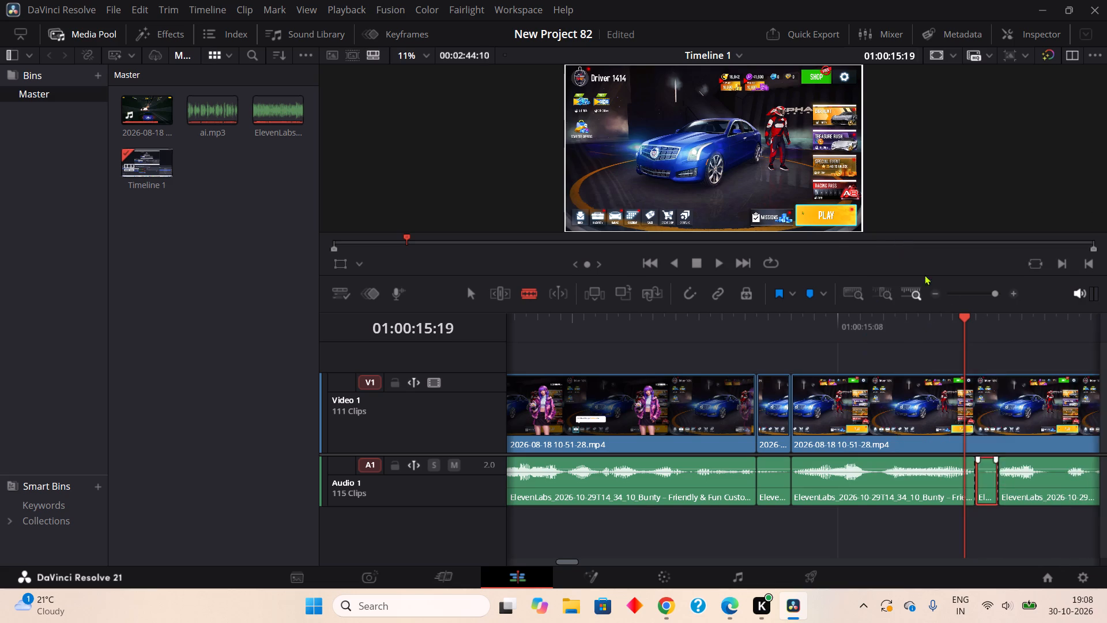
Split Audio 1 at 01:00:16:00 and 01:00:16:02 and ripple cut the silent two-frame piece between the splits.
click(1026, 483)
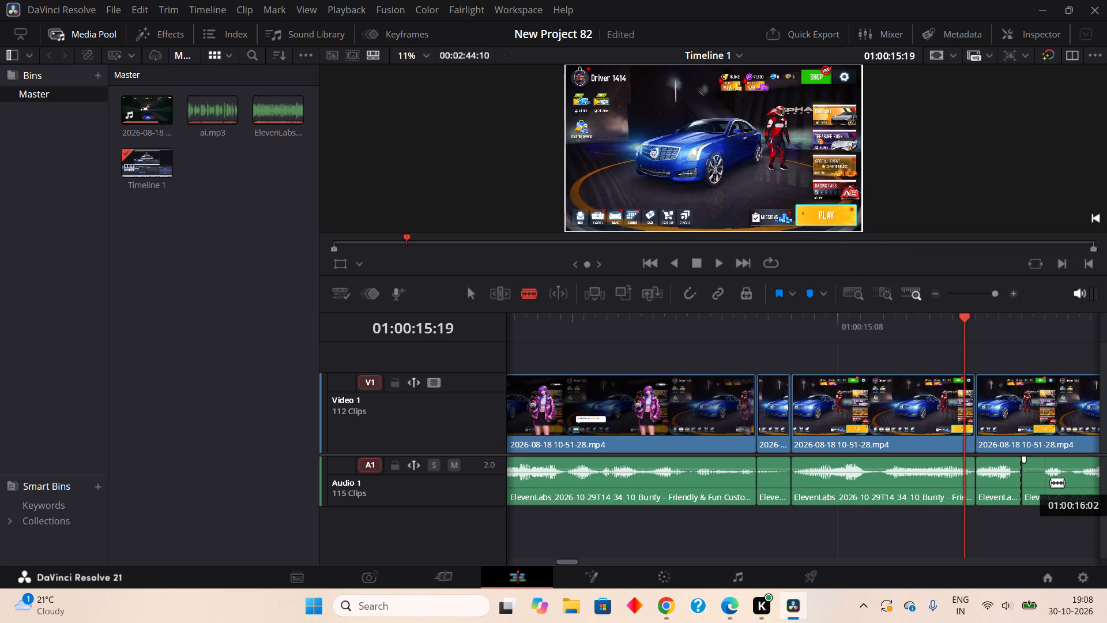
click(1049, 482)
right_click(1037, 487)
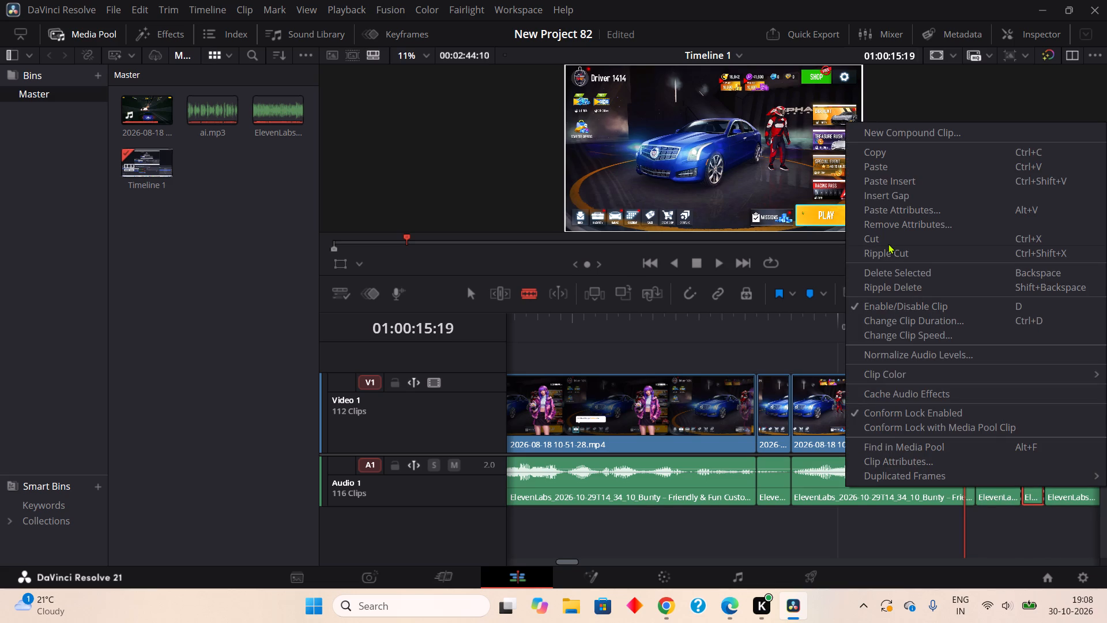
double_click(888, 254)
Play the next section, then isolate the two-frame Audio 1 silence from 01:00:17:19 to 01:00:17:21 and ripple cut it.
click(718, 264)
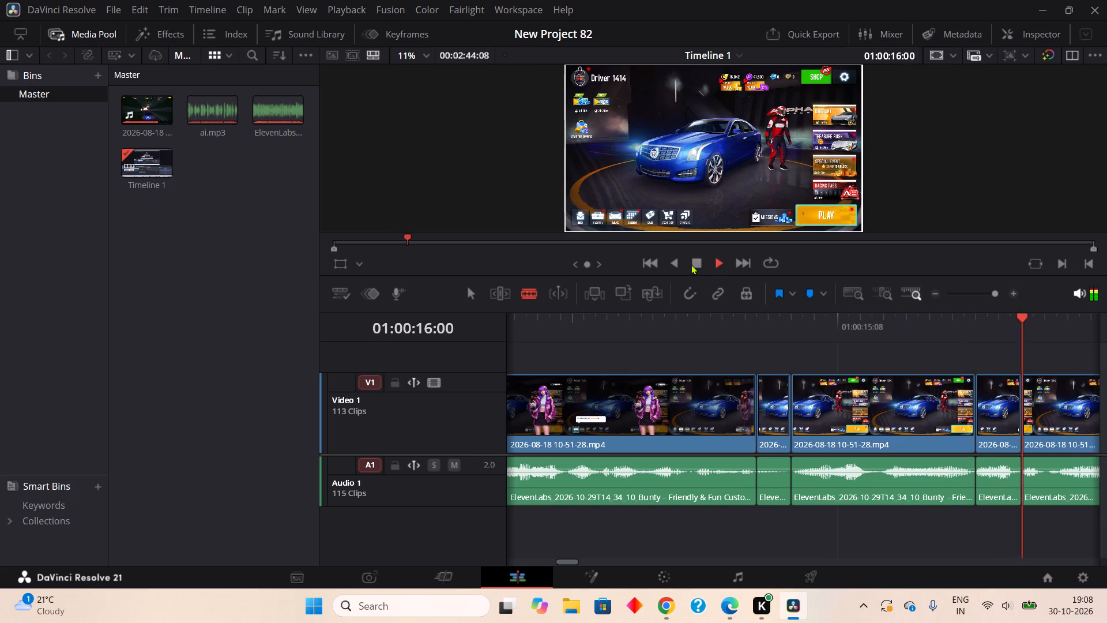
click(694, 262)
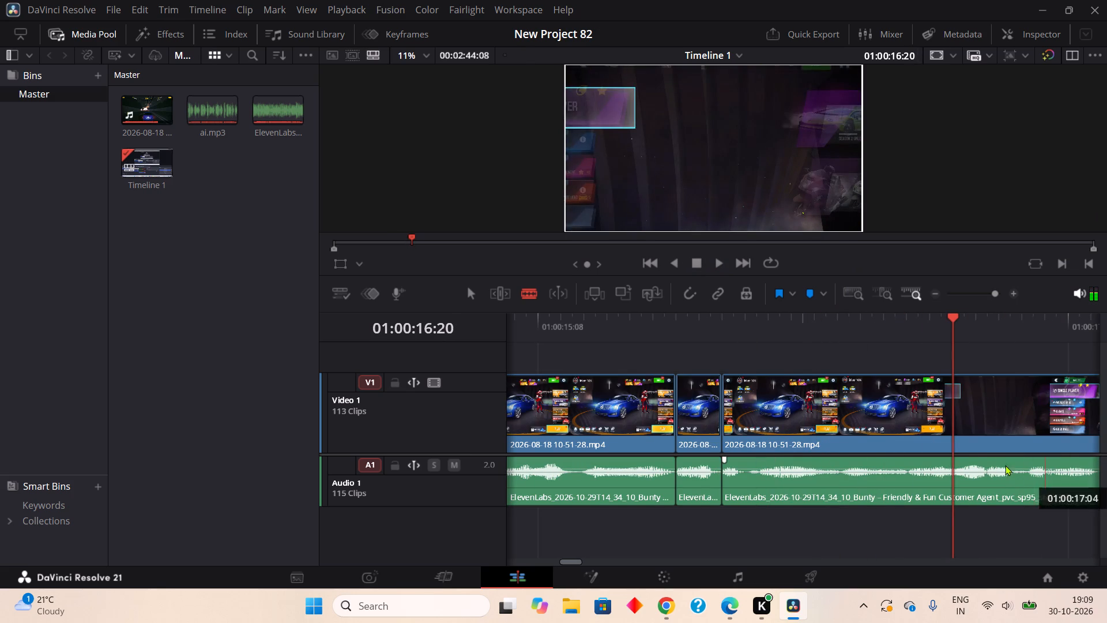
click(717, 262)
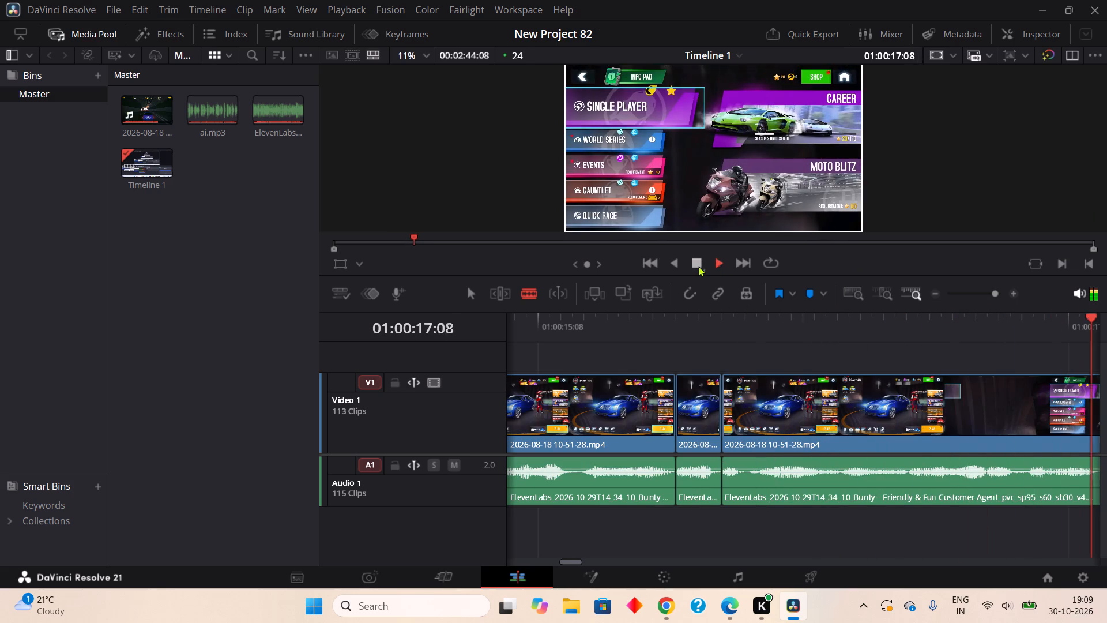
double_click(698, 266)
click(928, 485)
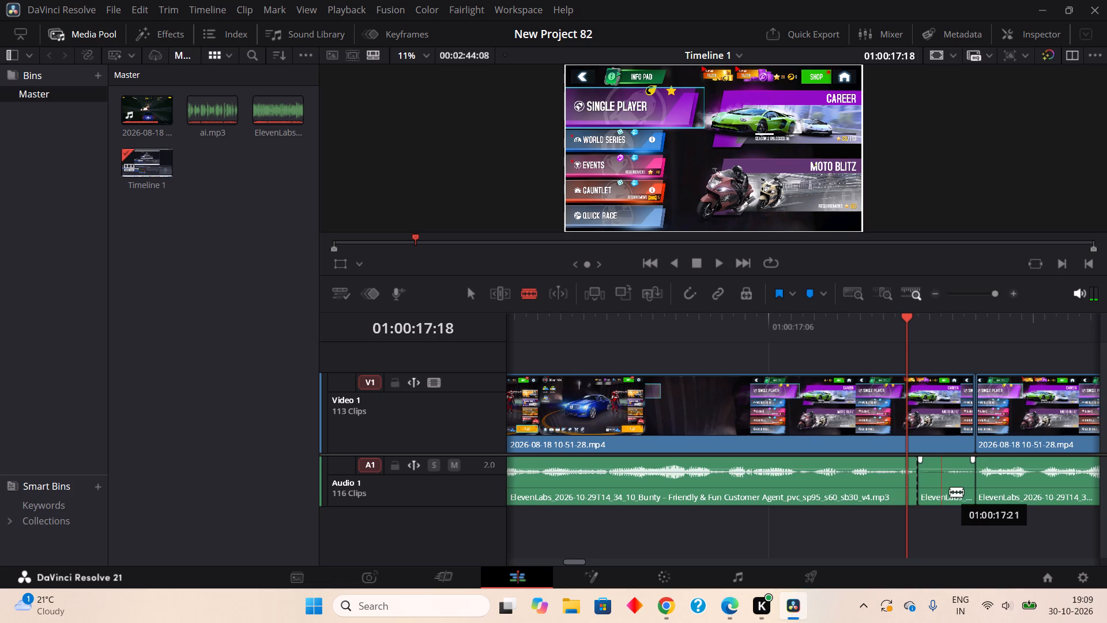
click(950, 491)
right_click(940, 487)
right_click(932, 479)
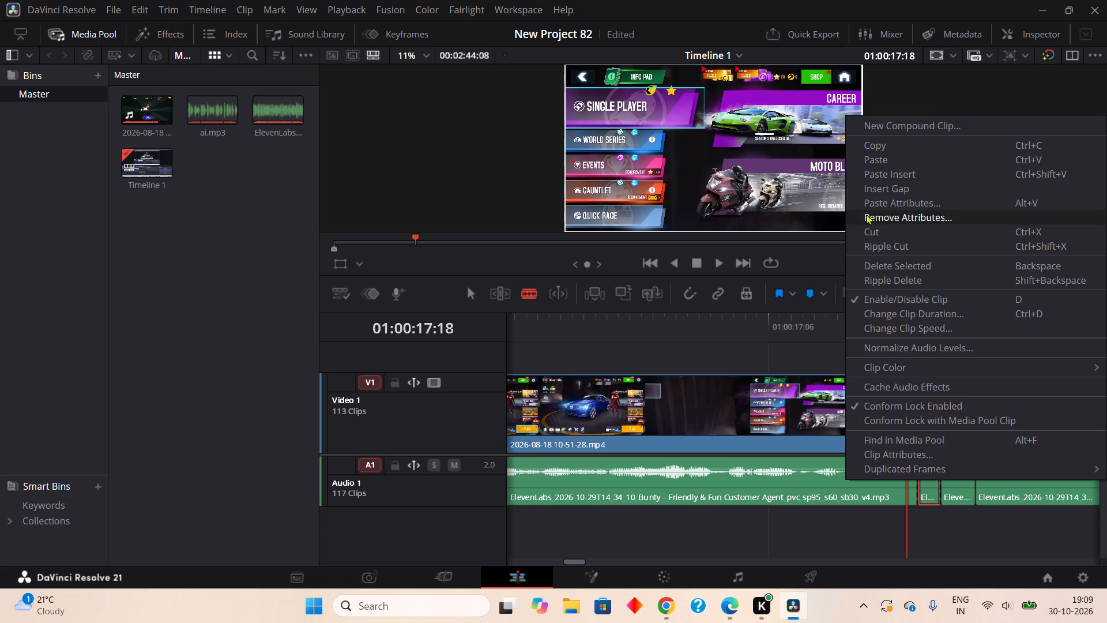
click(873, 245)
Play on, then split off the last frame of the Audio 1 clip ending at 01:00:18:16 and ripple cut it.
click(722, 268)
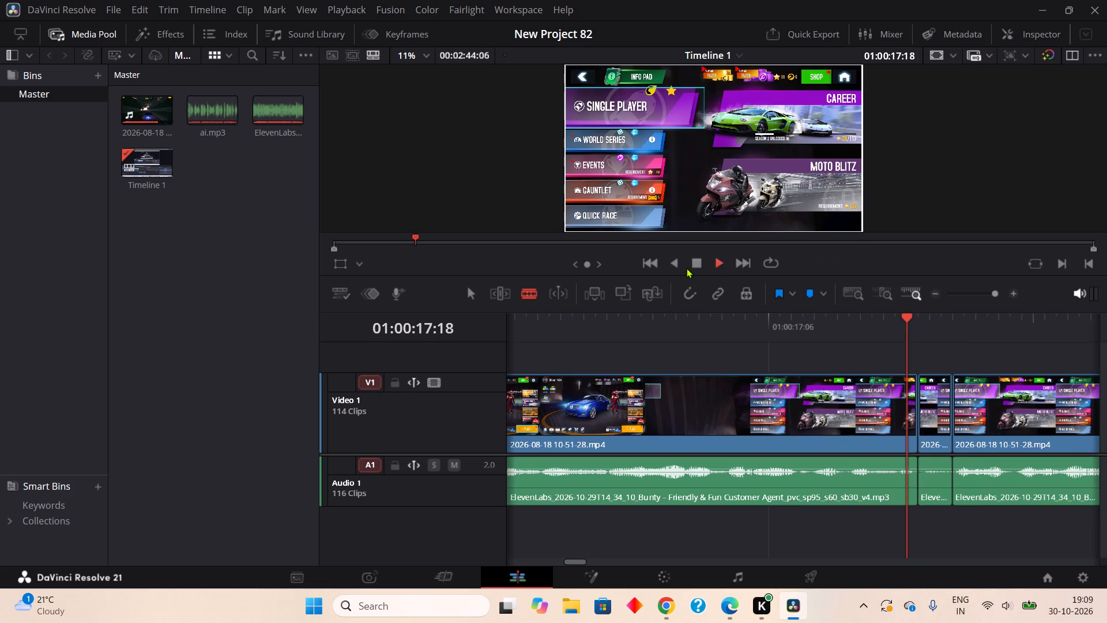
double_click(699, 261)
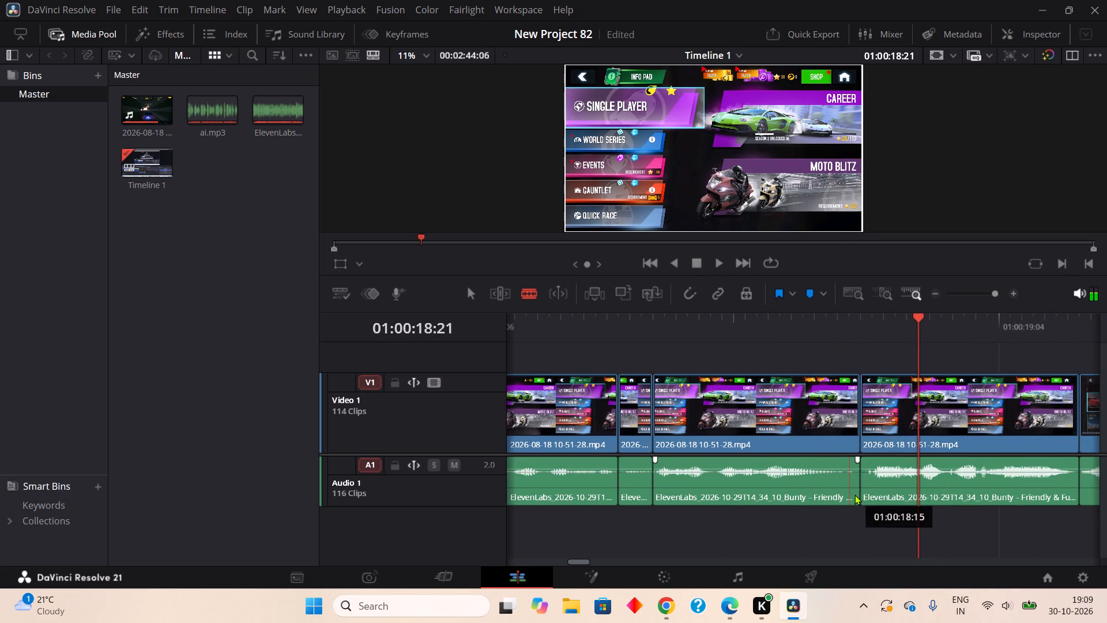
click(854, 494)
right_click(855, 494)
double_click(854, 267)
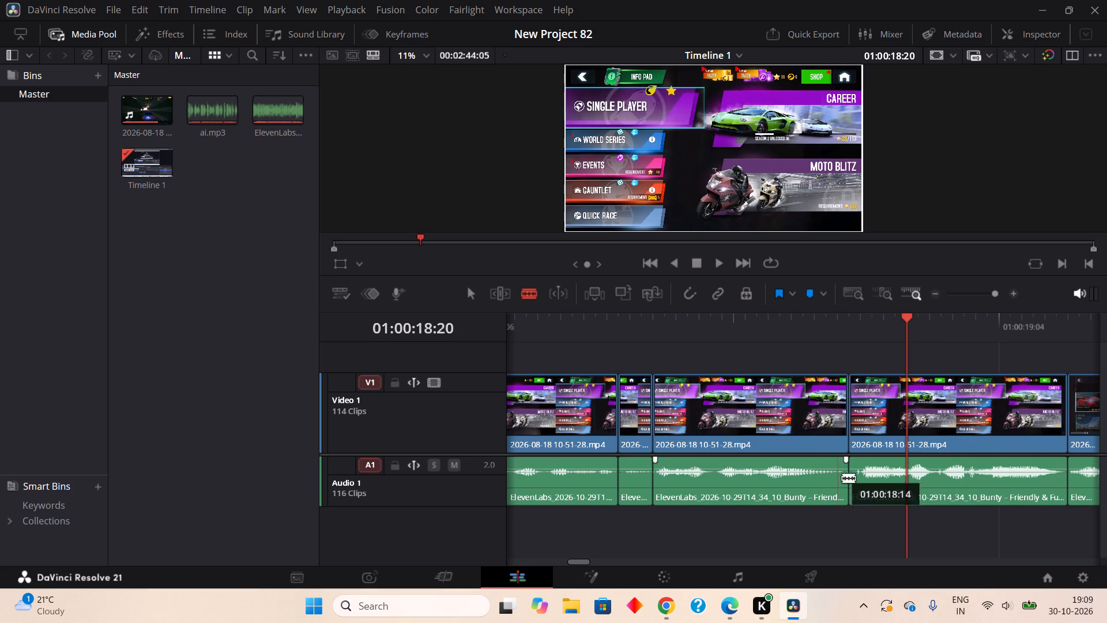
Split off the silent first frame of the Audio 1 clip starting at 01:00:18:15 and ripple cut it.
click(865, 493)
right_click(855, 493)
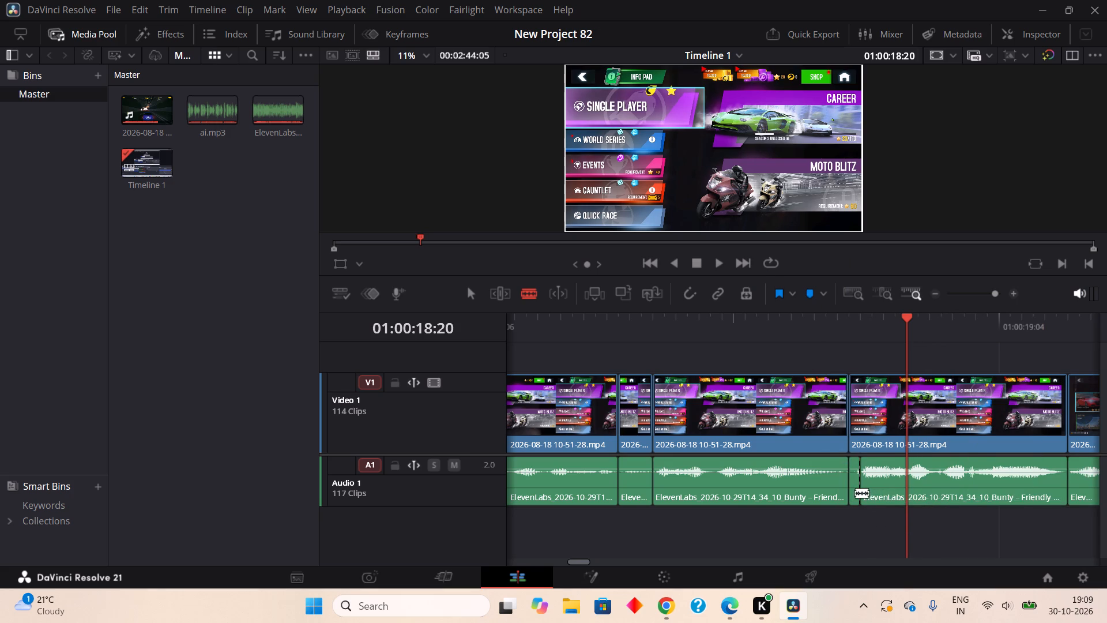
click(902, 258)
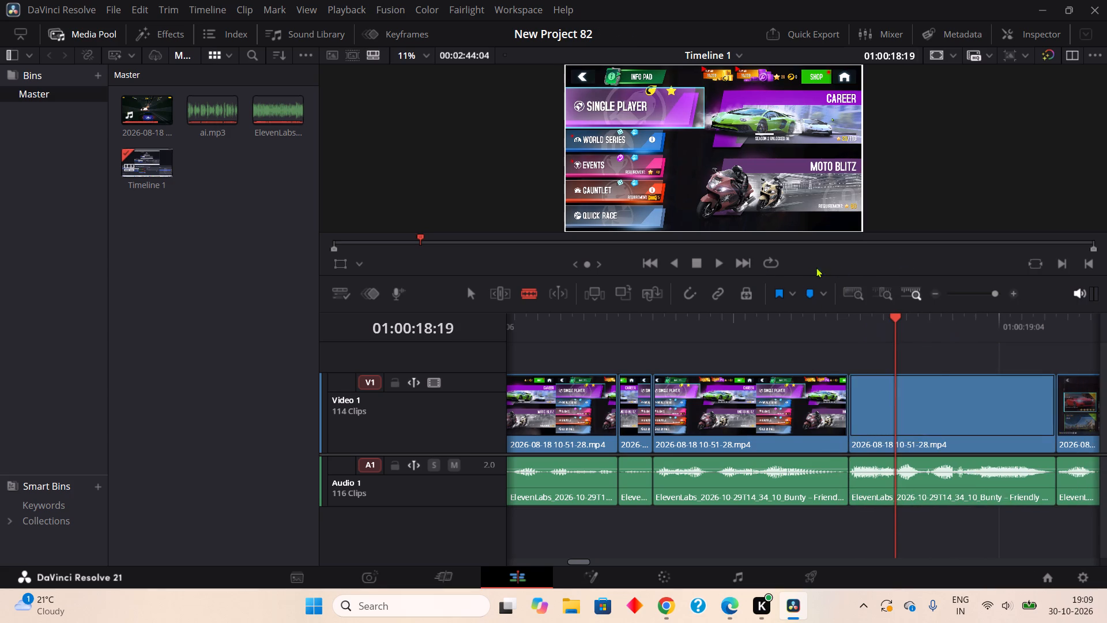
Play on, then isolate the two-frame Audio 1 silence from 01:00:19:13 to 01:00:19:15 and ripple cut it.
click(721, 268)
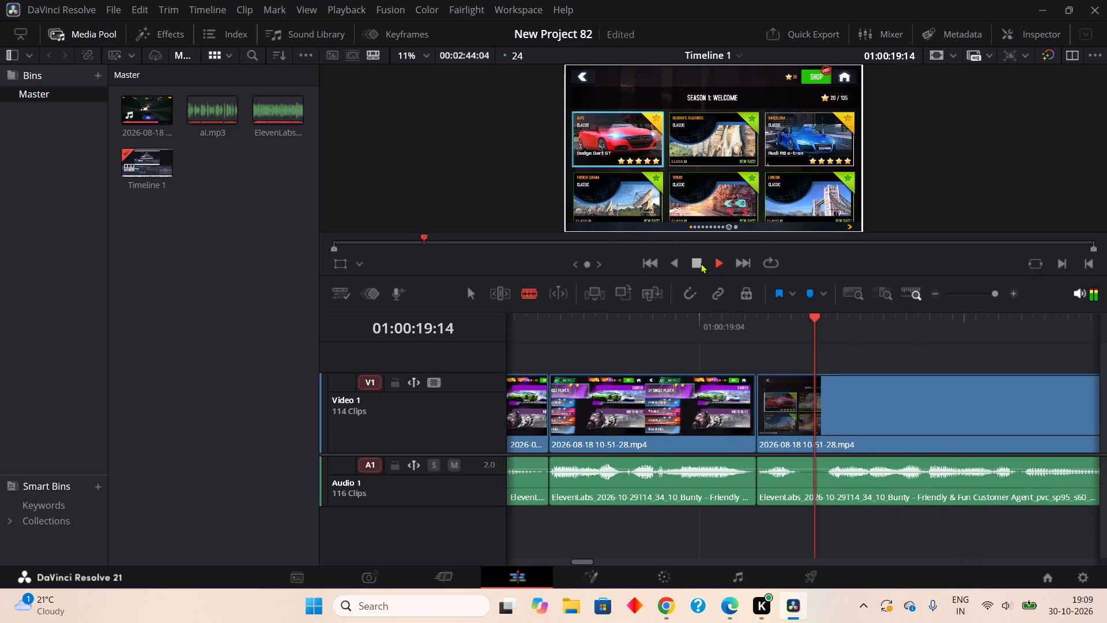
double_click(698, 262)
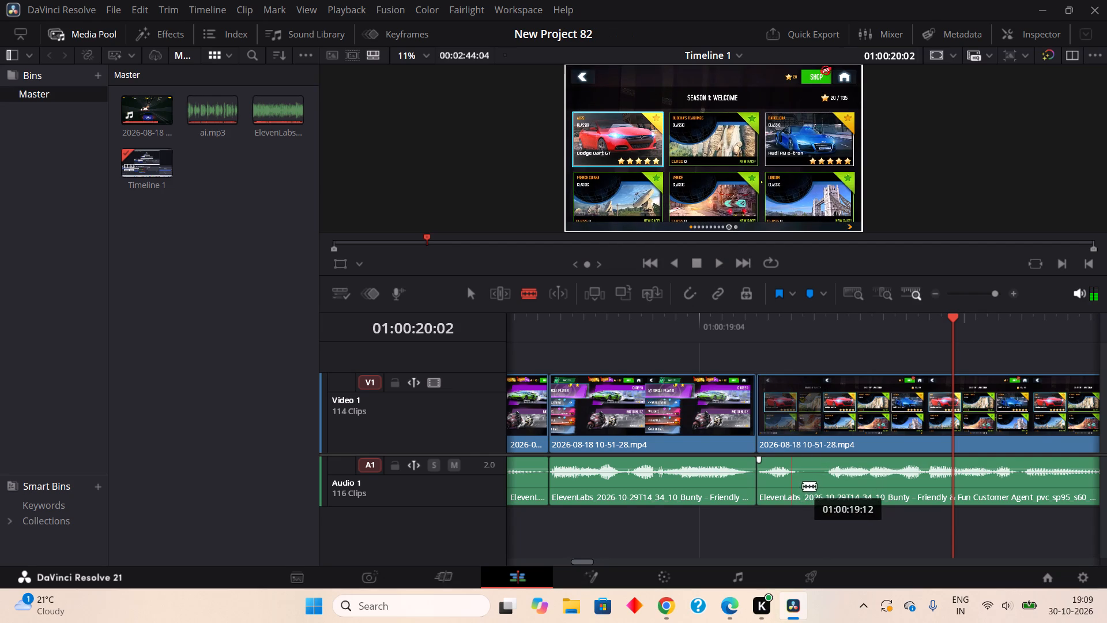
click(804, 479)
click(830, 483)
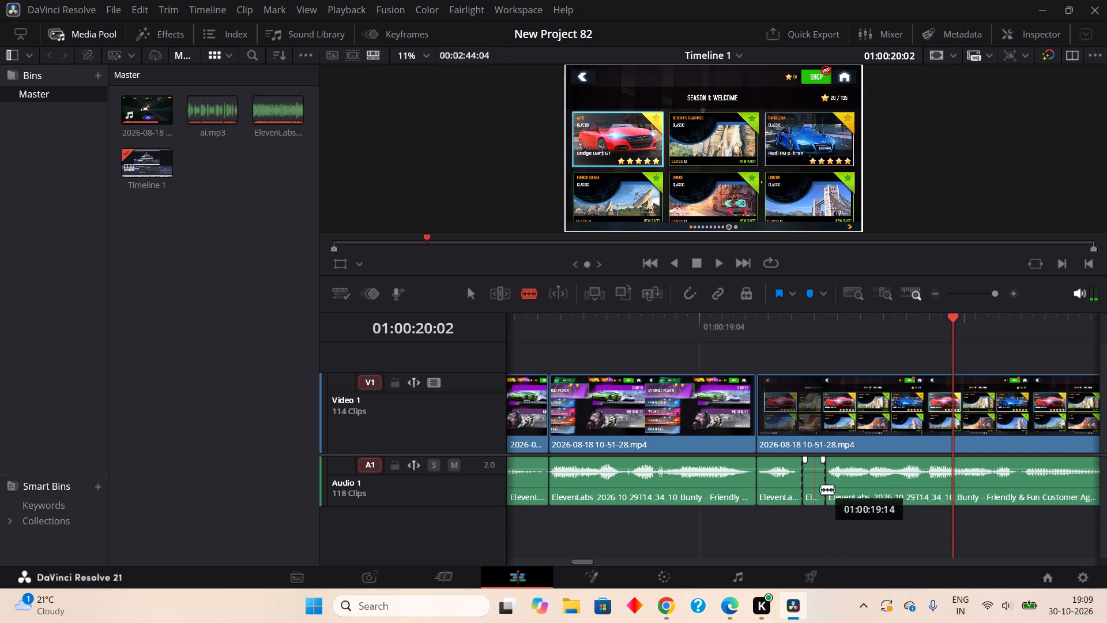
right_click(818, 490)
click(876, 254)
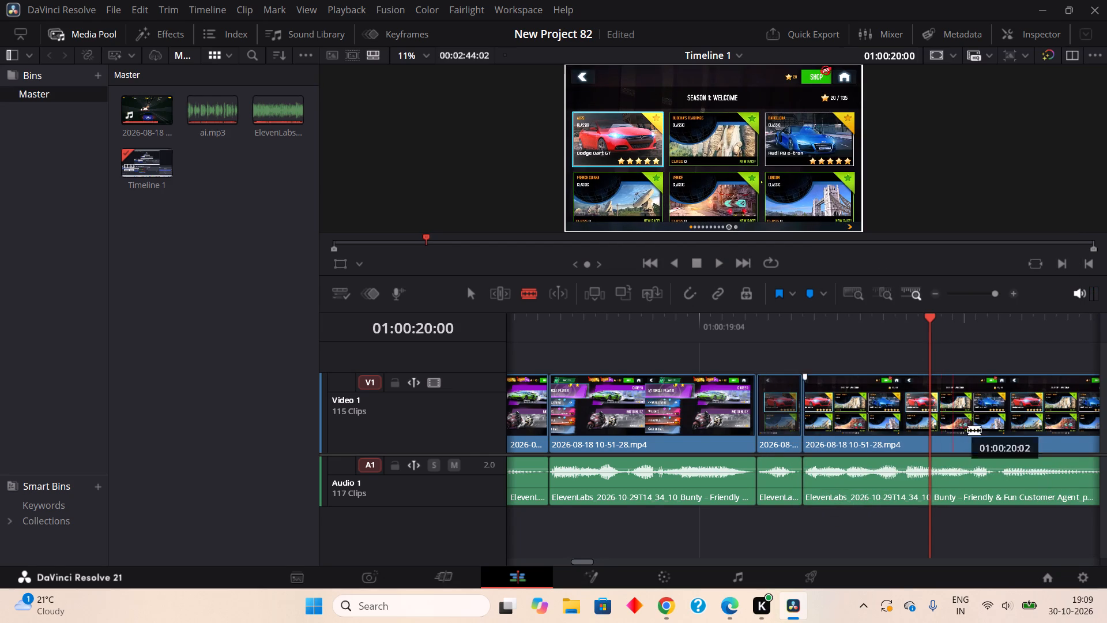
Play the next section, then split off the last frame of the Audio 1 clip ending at 01:00:20:18 and ripple cut it.
click(716, 263)
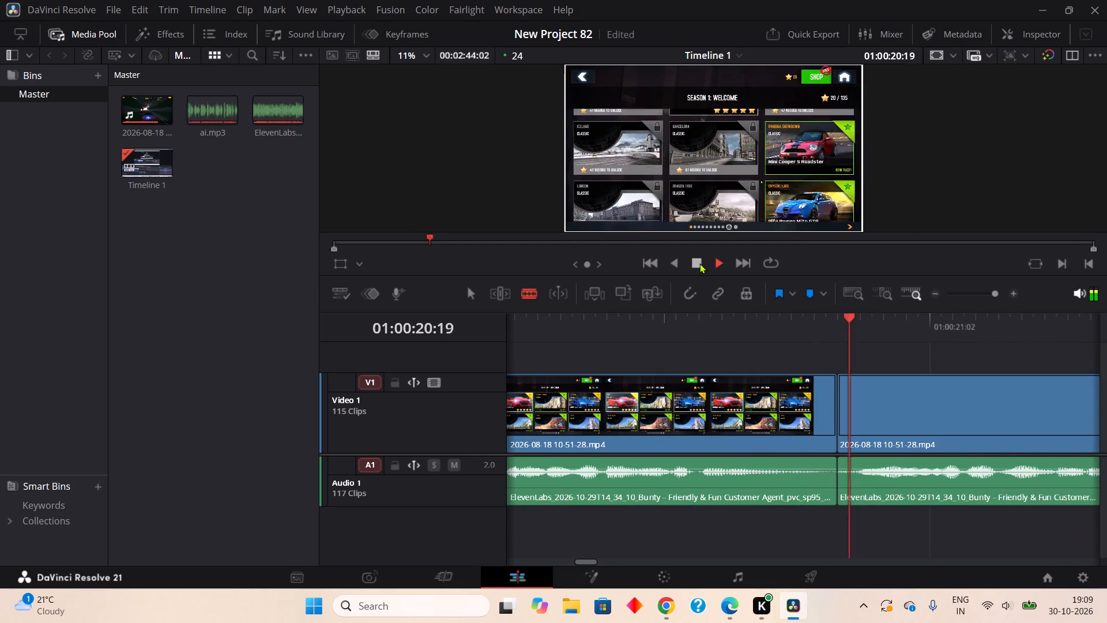
click(698, 263)
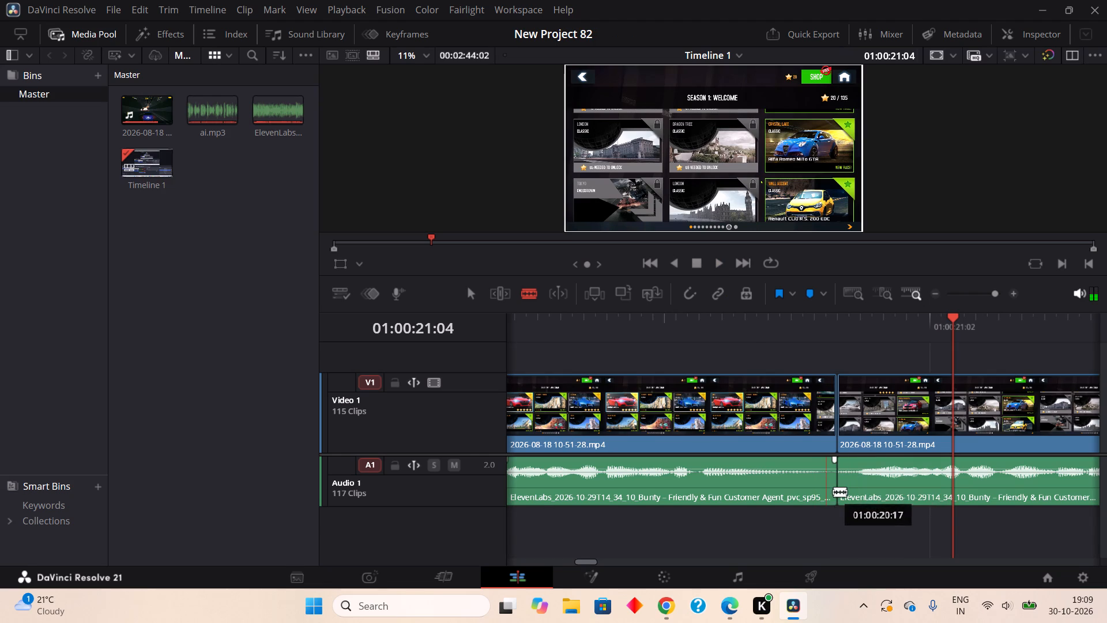
right_click(834, 491)
click(828, 482)
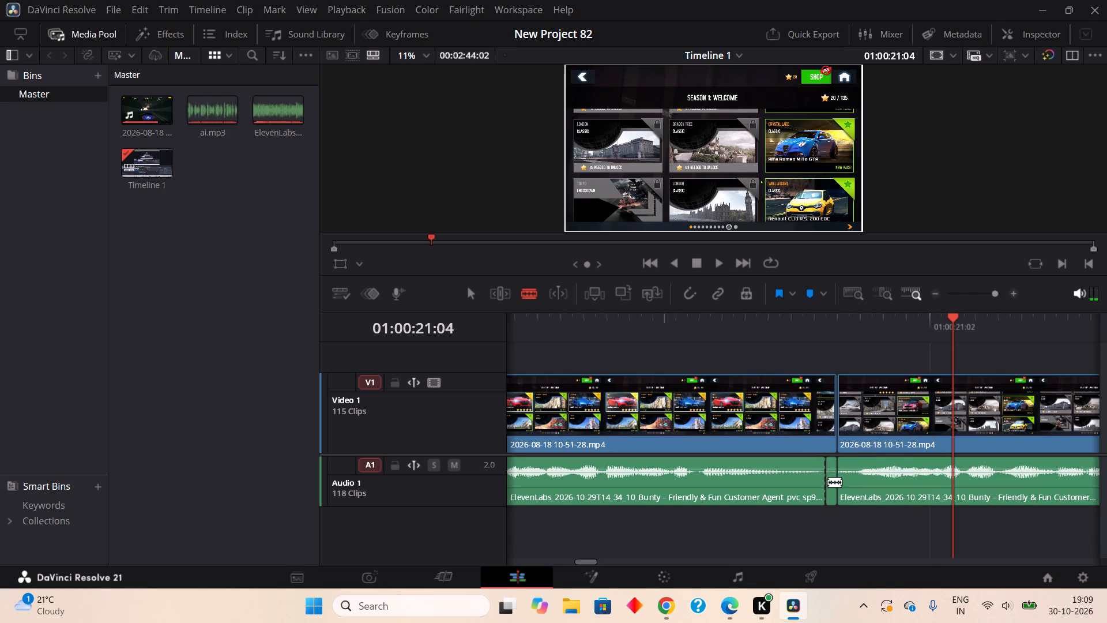
right_click(828, 482)
click(867, 252)
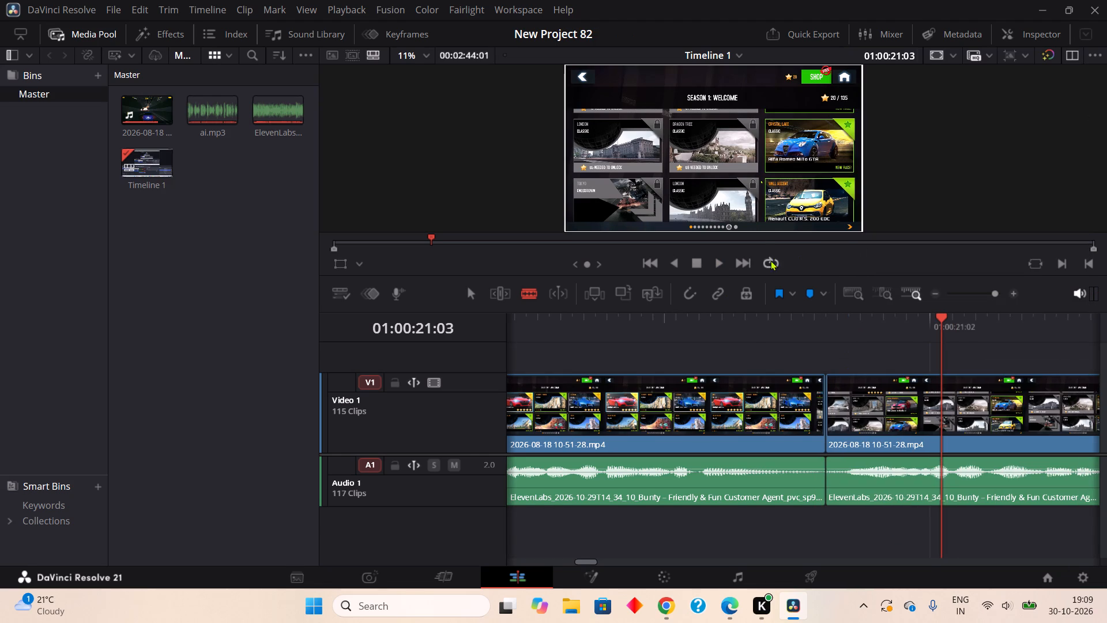
Play on, then split off the last frame of the Audio 1 clip ending at 01:00:22:02 and ripple cut it.
click(721, 263)
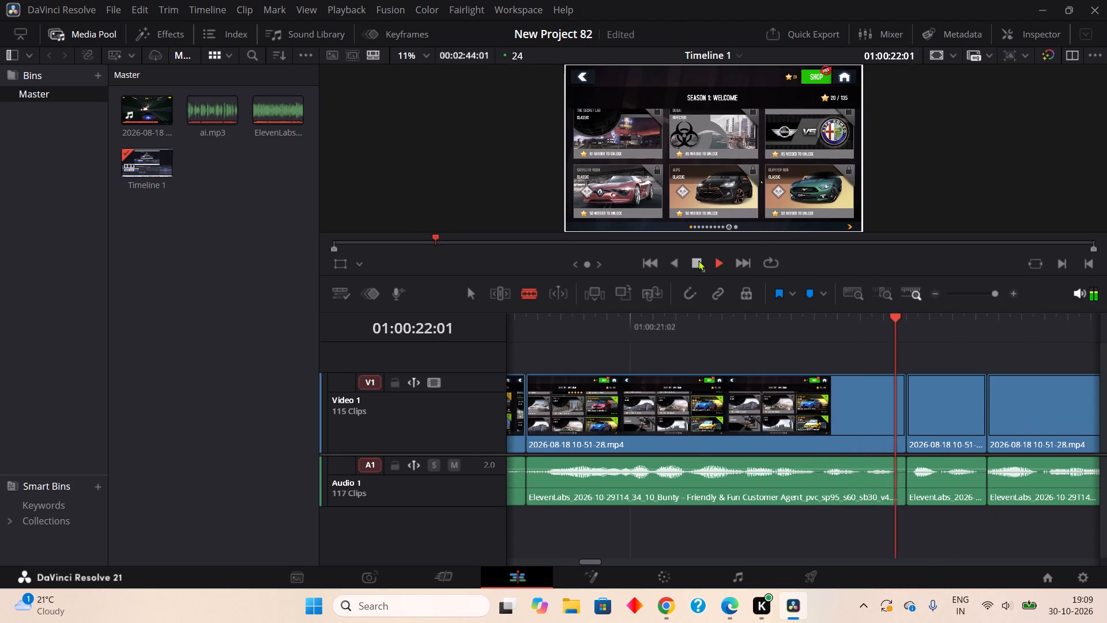
click(698, 260)
click(899, 495)
right_click(899, 495)
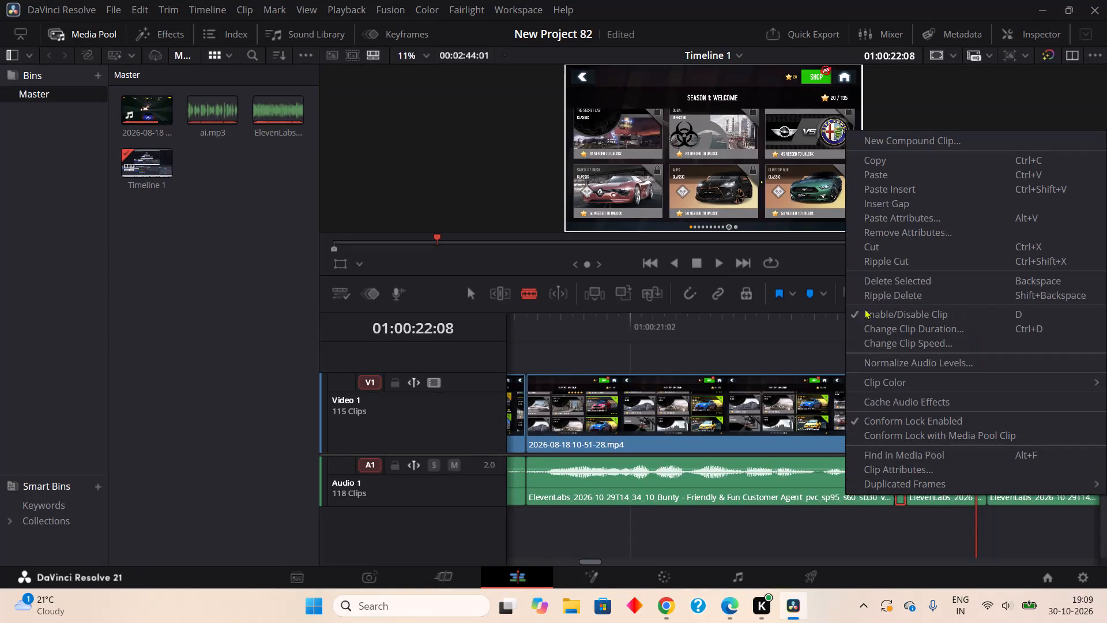
click(867, 261)
Play the next section, then isolate the three-frame Audio 1 silence from 01:00:23:02 to 01:00:23:05 and ripple cut it.
click(720, 267)
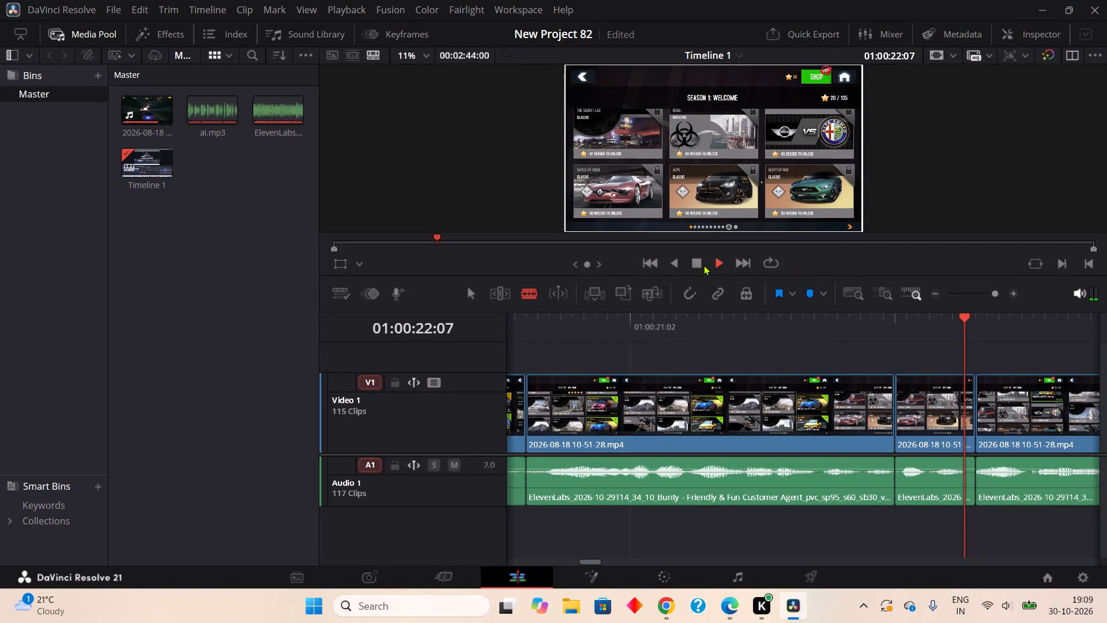
double_click(698, 260)
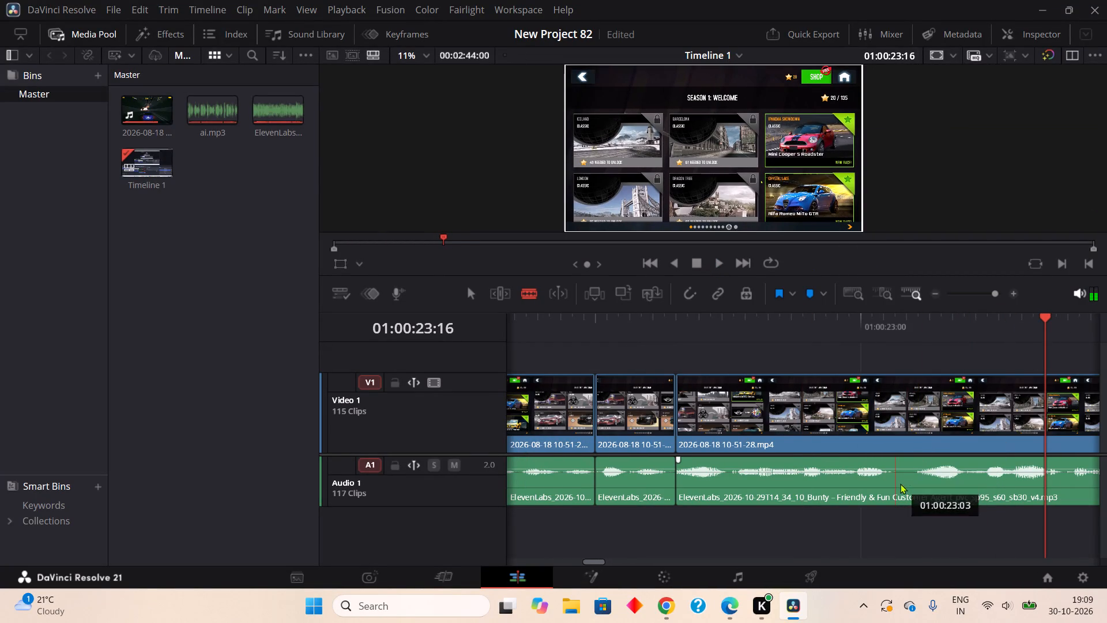
click(892, 484)
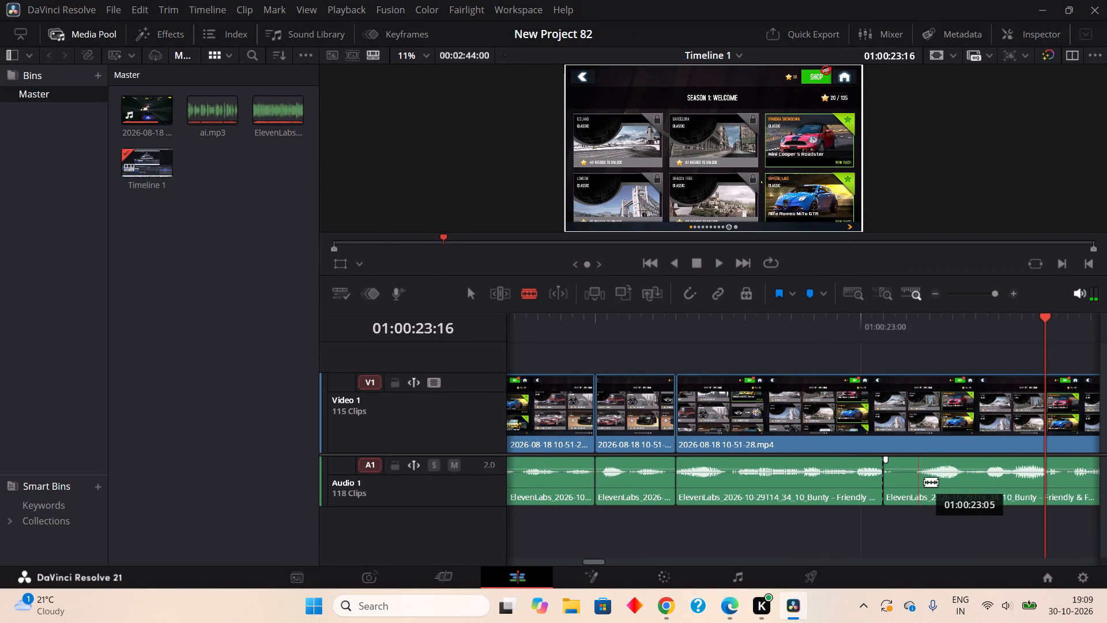
click(923, 482)
right_click(897, 483)
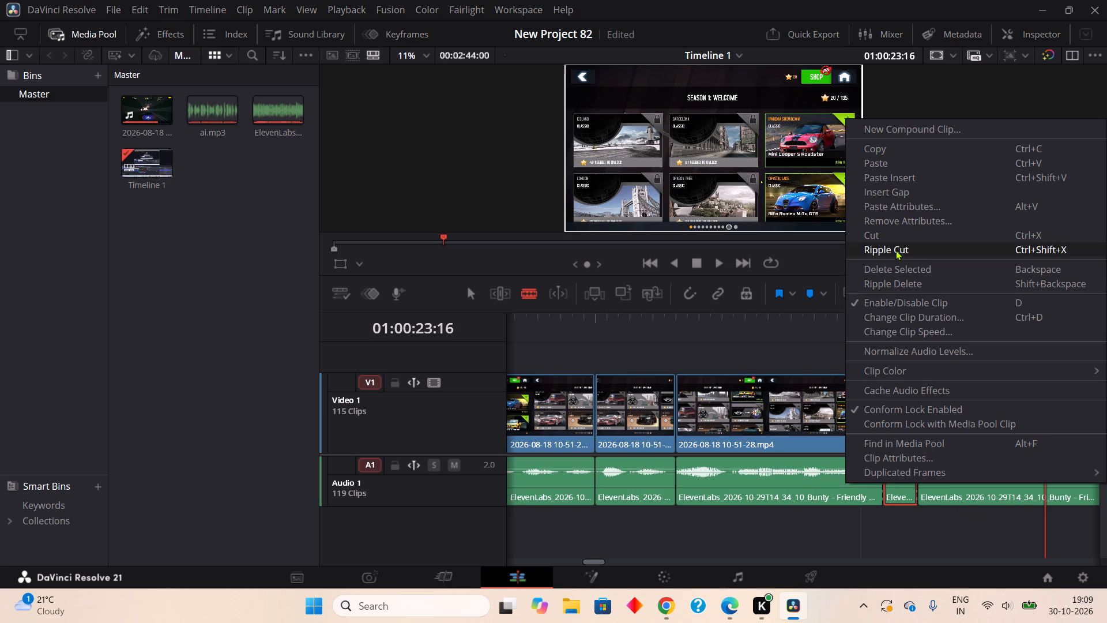
click(895, 250)
Play on, then isolate the two-frame Audio 1 silence from 01:00:23:21 to 01:00:23:23 and ripple cut it.
click(718, 261)
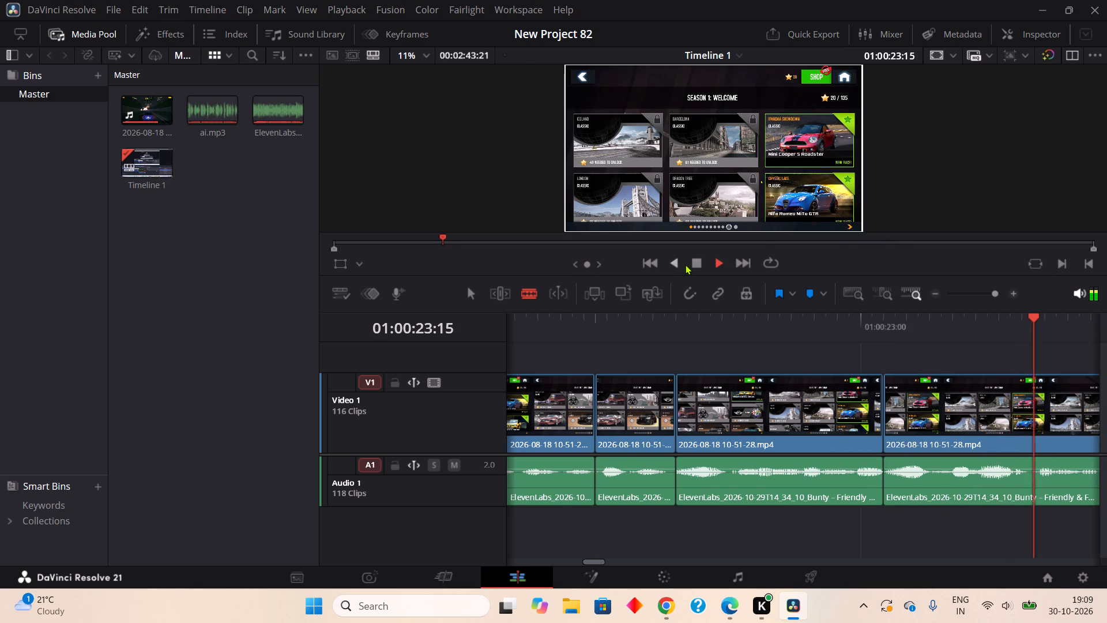
double_click(698, 261)
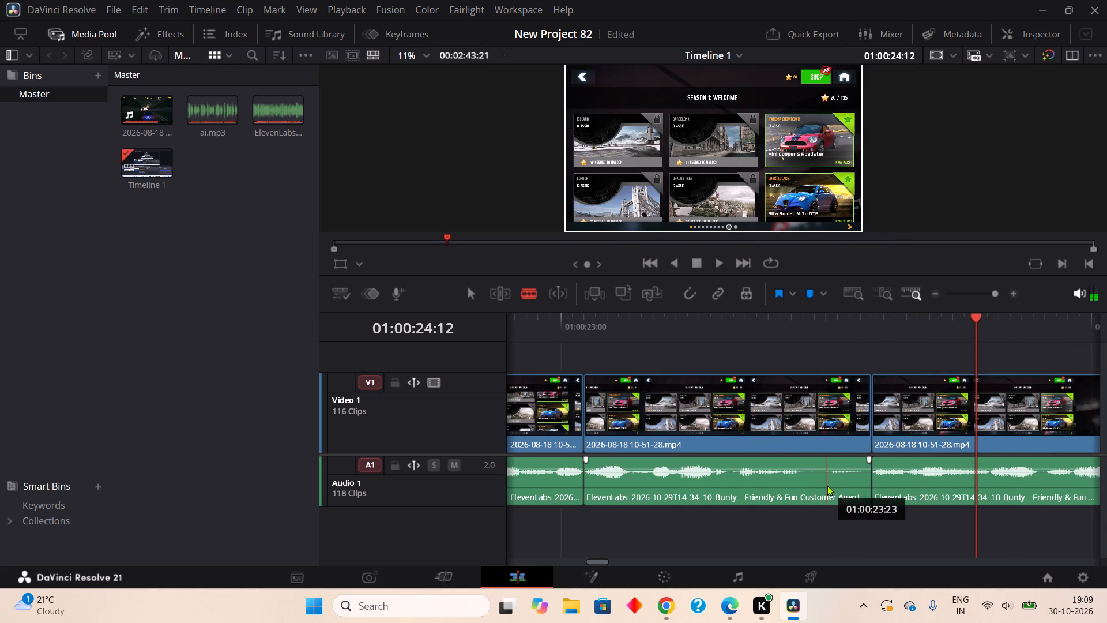
click(808, 490)
click(827, 494)
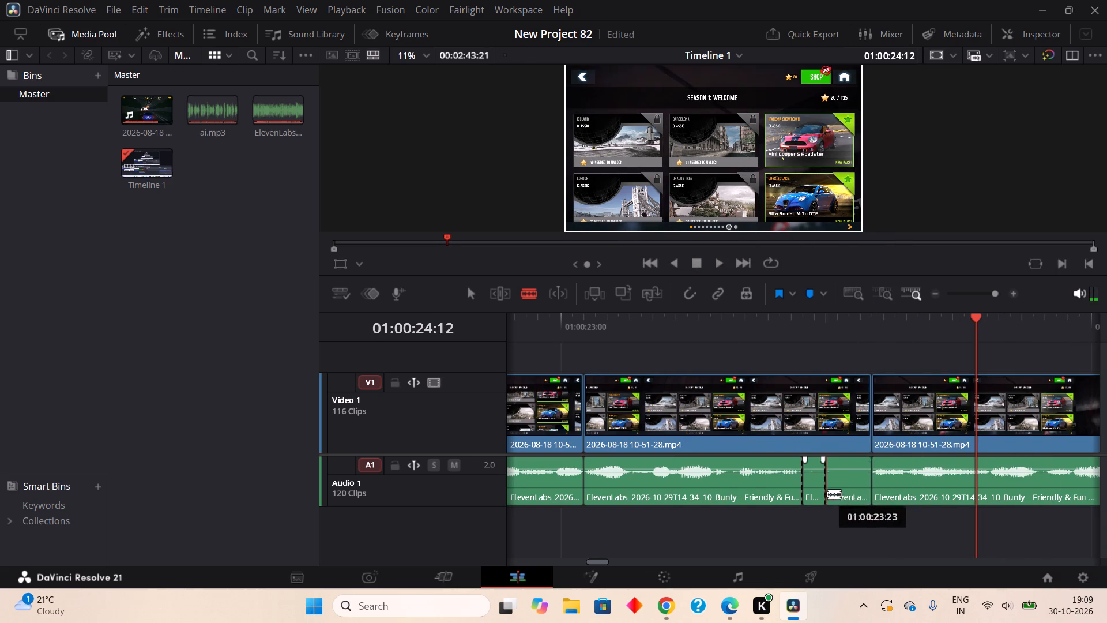
right_click(818, 487)
click(881, 241)
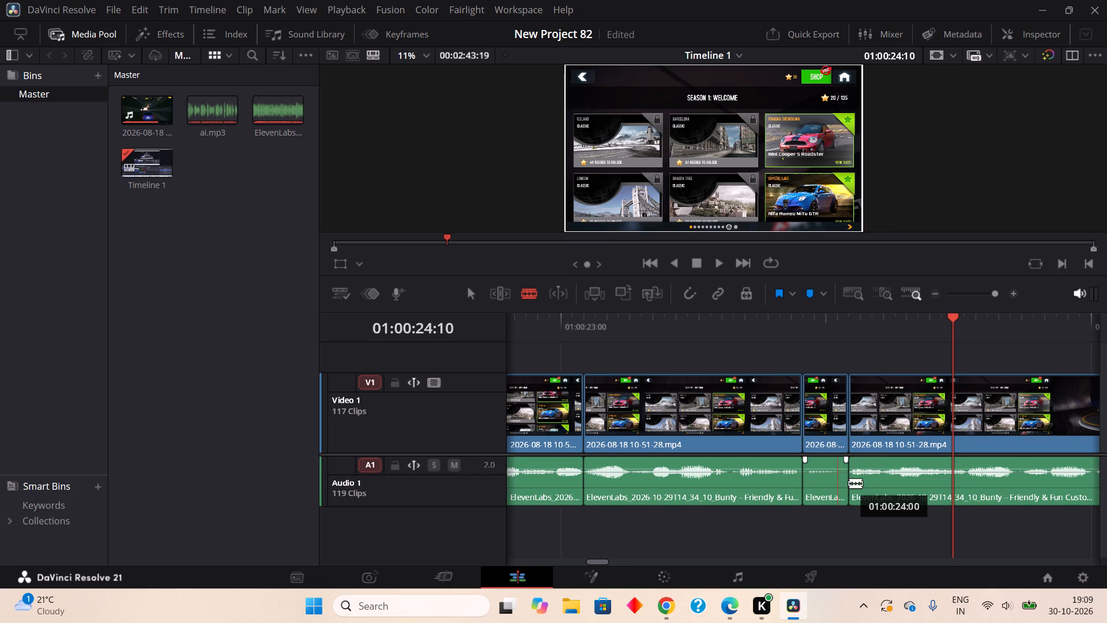
Split off the last frame of the quiet Audio 1 clip ending at 01:00:24:01 and ripple cut it.
click(846, 487)
right_click(846, 487)
double_click(888, 255)
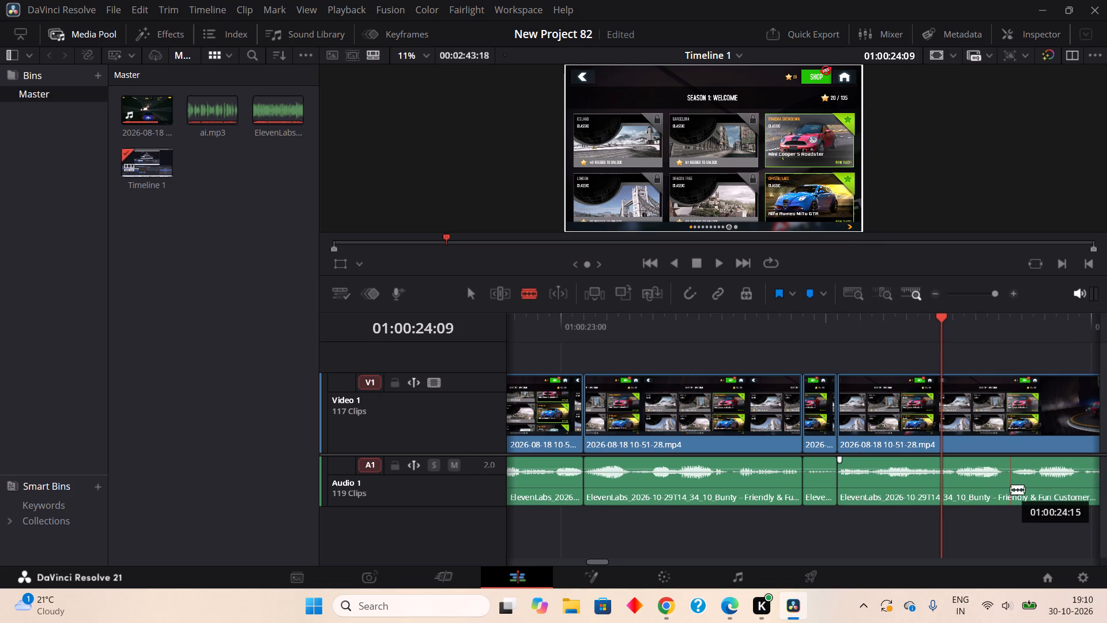
Split Audio 1 at 01:00:24:14 and 01:00:24:15 to isolate the one-frame silence.
click(1001, 491)
click(1015, 493)
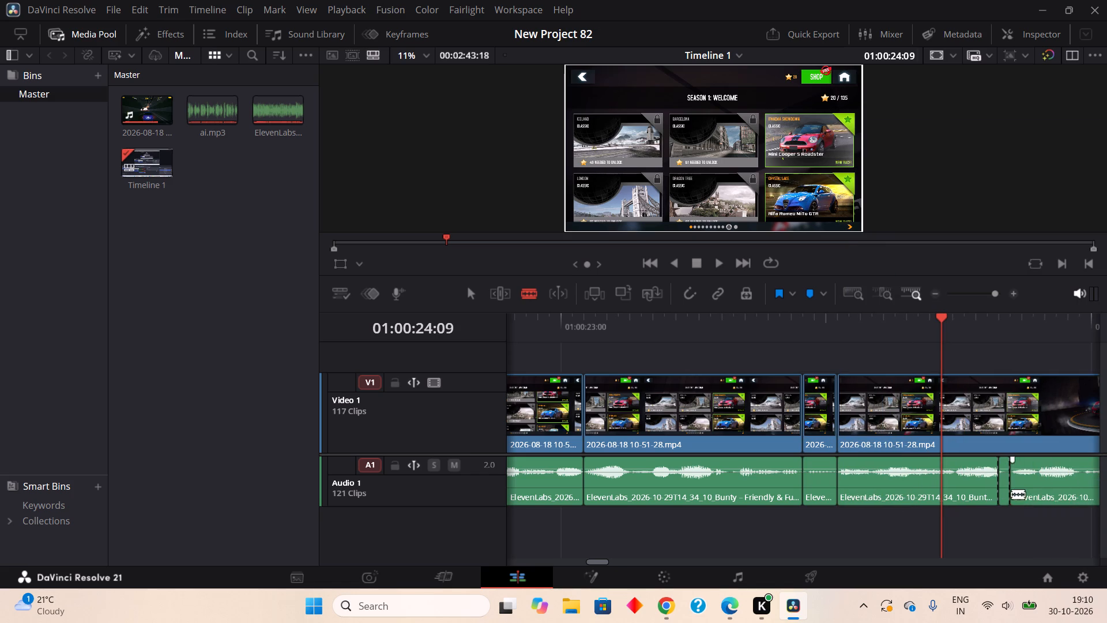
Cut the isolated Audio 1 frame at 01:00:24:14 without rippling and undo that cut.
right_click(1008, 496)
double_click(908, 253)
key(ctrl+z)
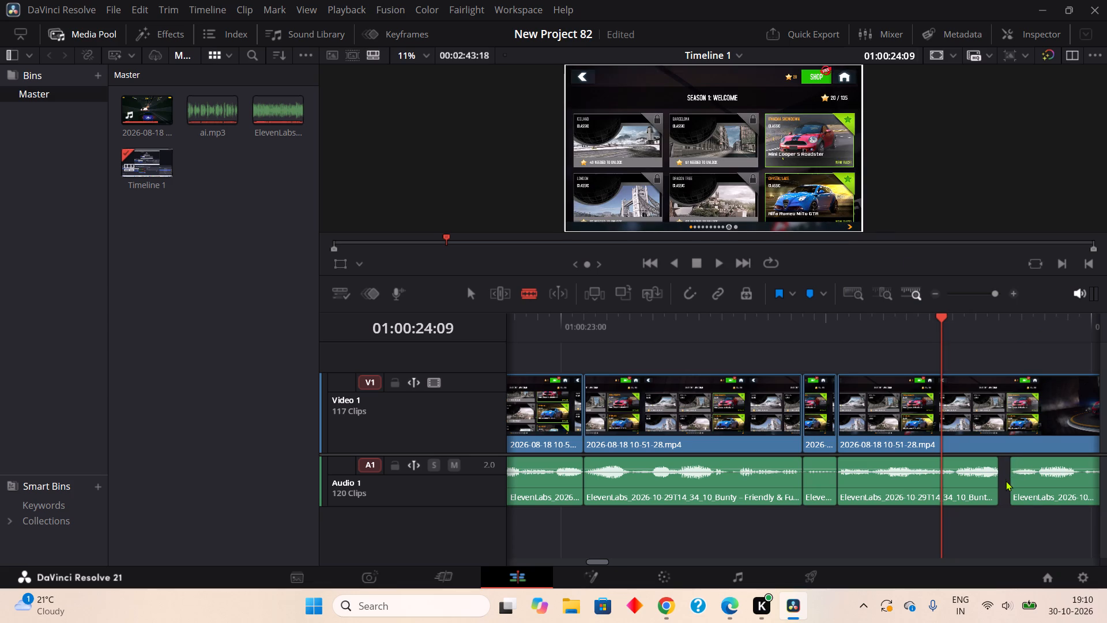
Ripple cut the isolated one-frame Audio 1 piece at 01:00:24:14.
right_click(1006, 481)
click(932, 251)
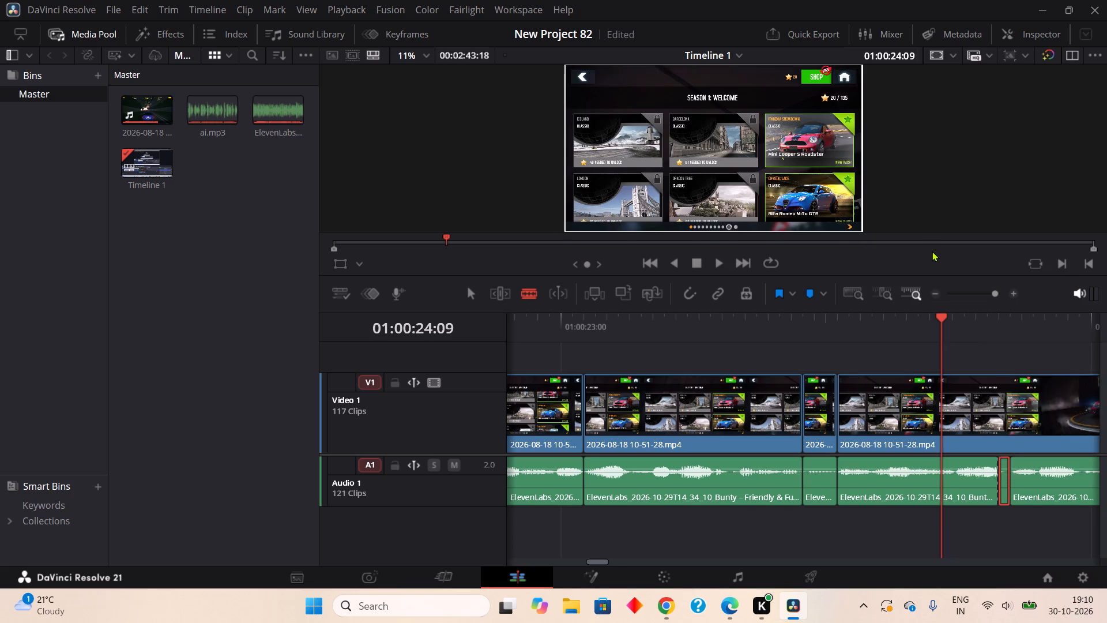
Play onward, then split Audio 1 at 01:00:25:18 and 01:00:25:19 and ripple cut the one-frame silence between them.
click(720, 262)
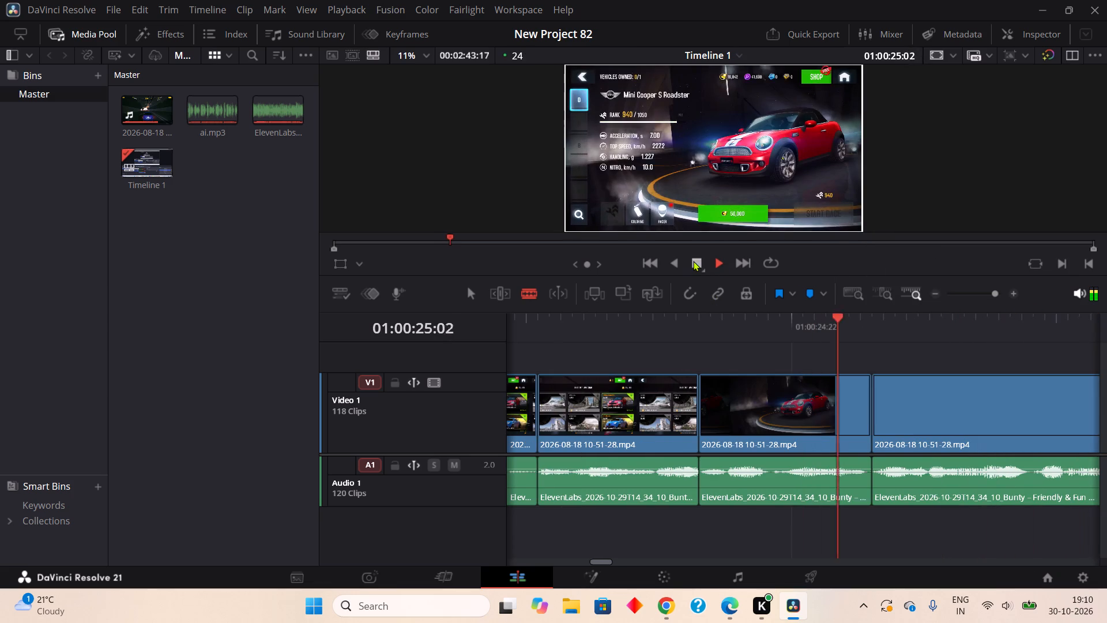
click(693, 261)
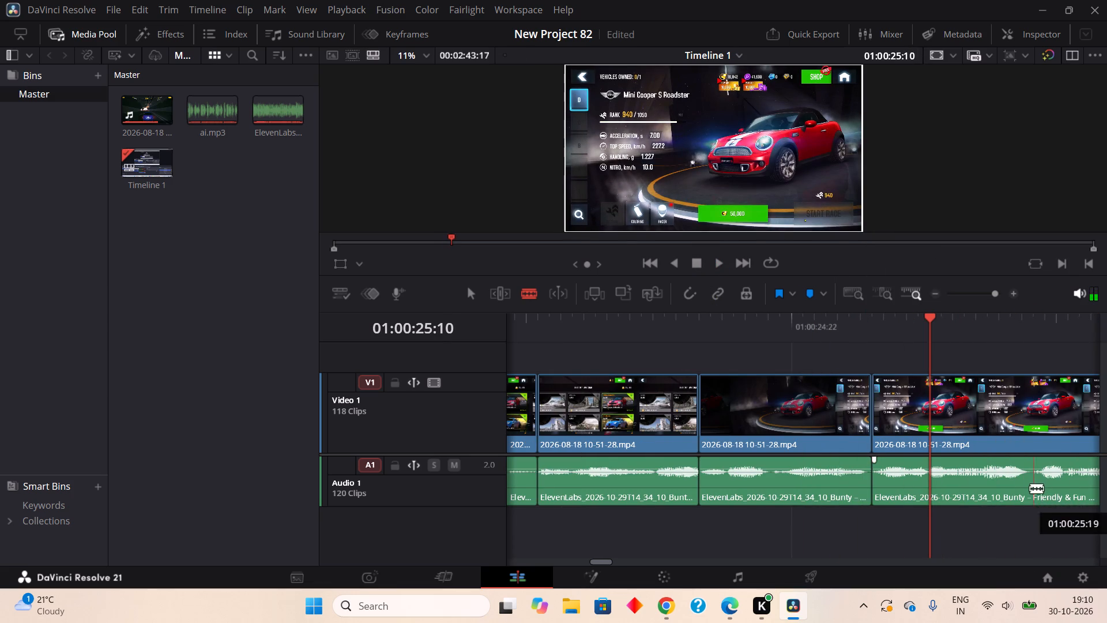
click(1037, 487)
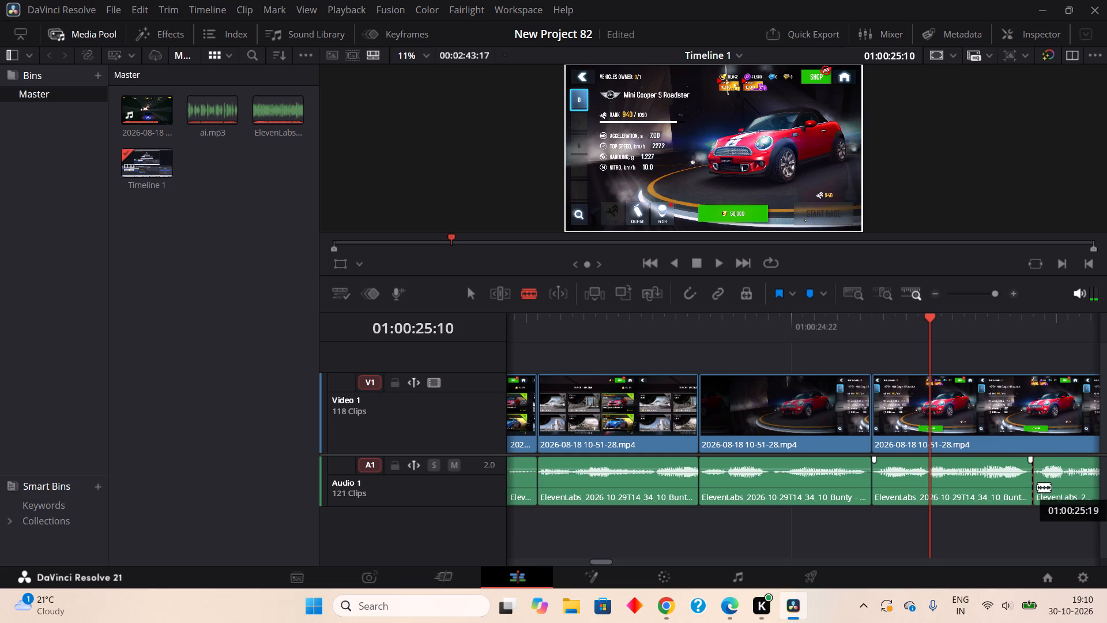
click(1030, 490)
right_click(1030, 490)
click(902, 250)
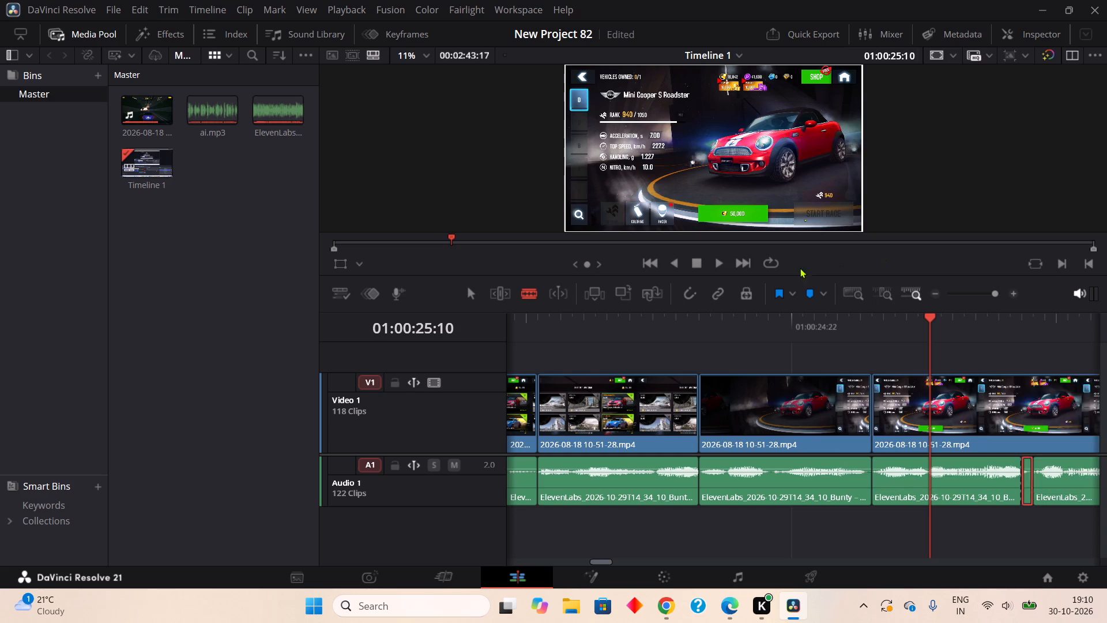
Play onward, then split Audio 1 at 01:00:26:13 and 01:00:26:14 and ripple cut the isolated frame.
click(714, 262)
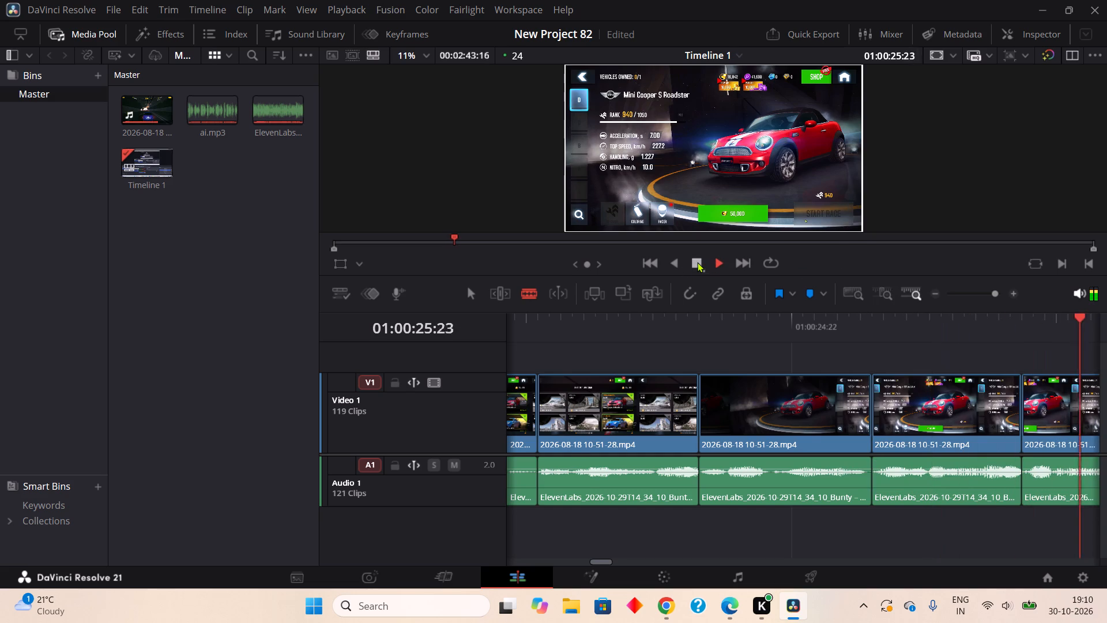
click(697, 262)
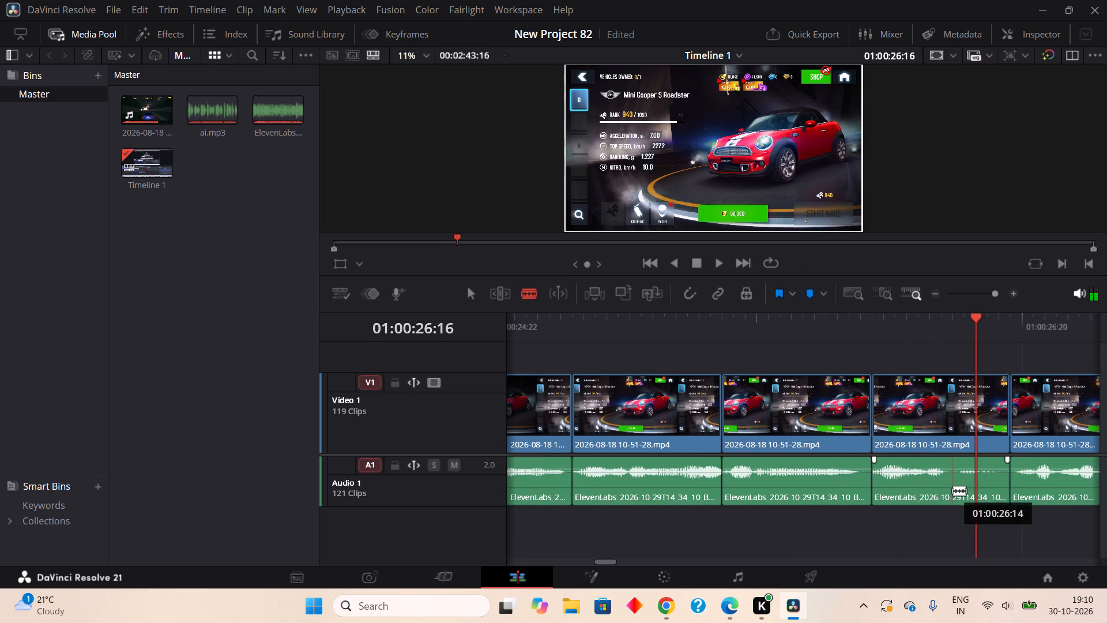
click(953, 490)
click(948, 493)
right_click(948, 493)
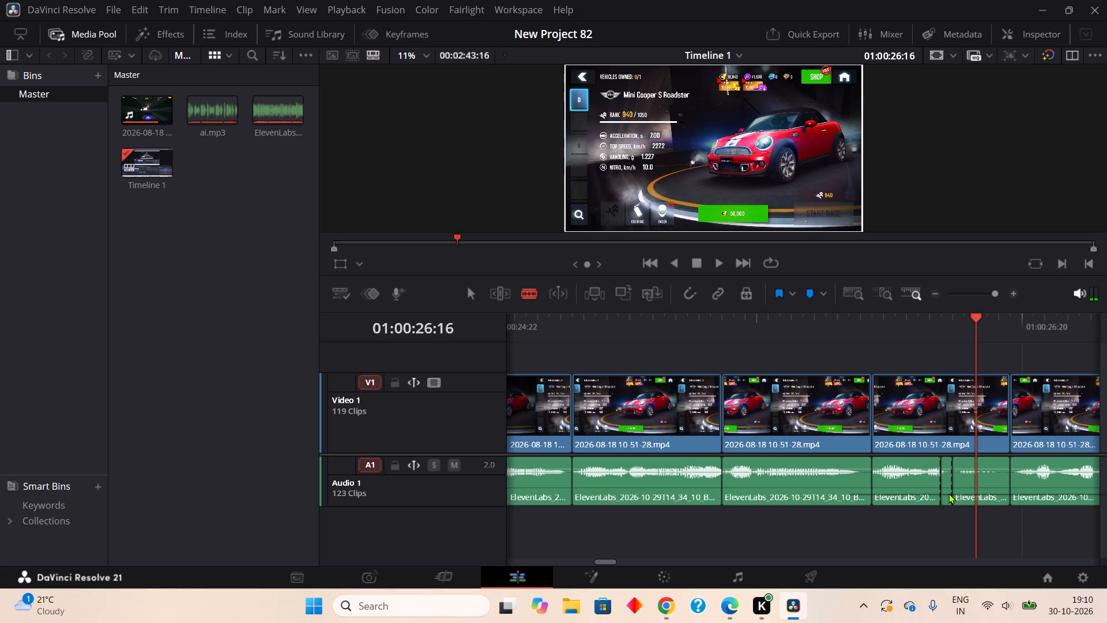
click(883, 253)
Split off the last frame of the quiet Audio 1 clip ending at 01:00:26:18 and ripple cut it.
click(989, 493)
right_click(989, 493)
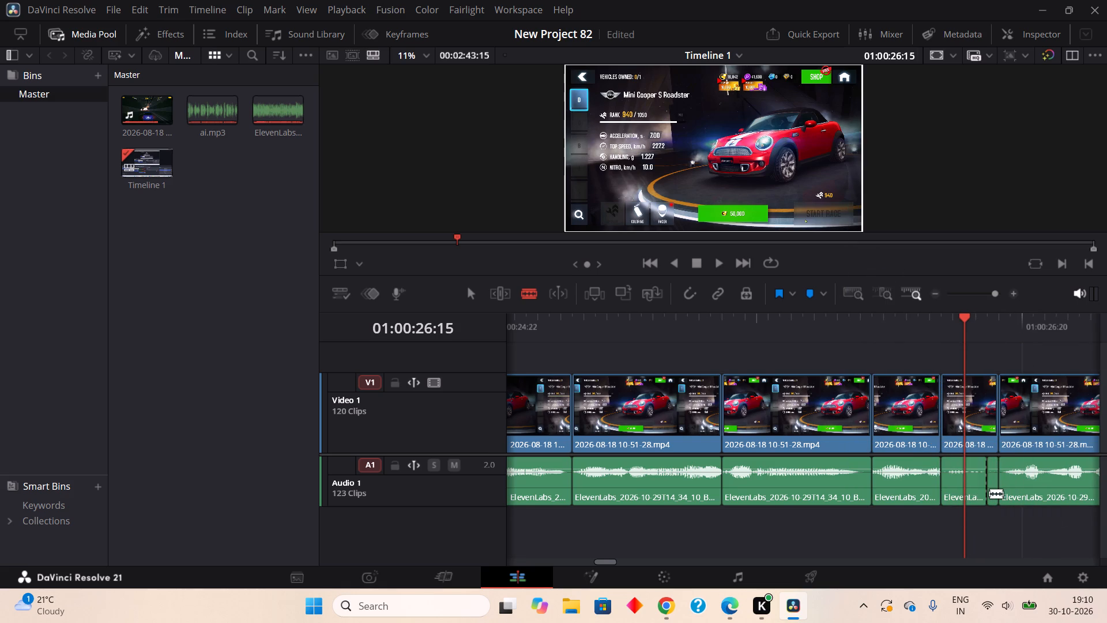
click(883, 263)
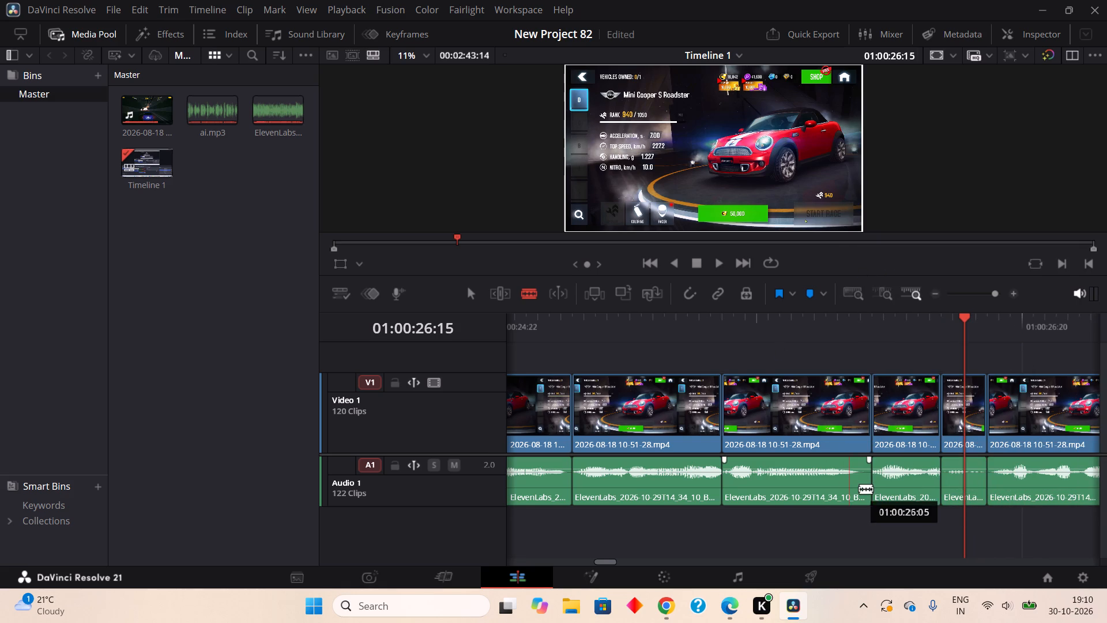
Split off the last frame of the Audio 1 clip ending at 01:00:26:07 and ripple cut it.
click(869, 489)
right_click(869, 489)
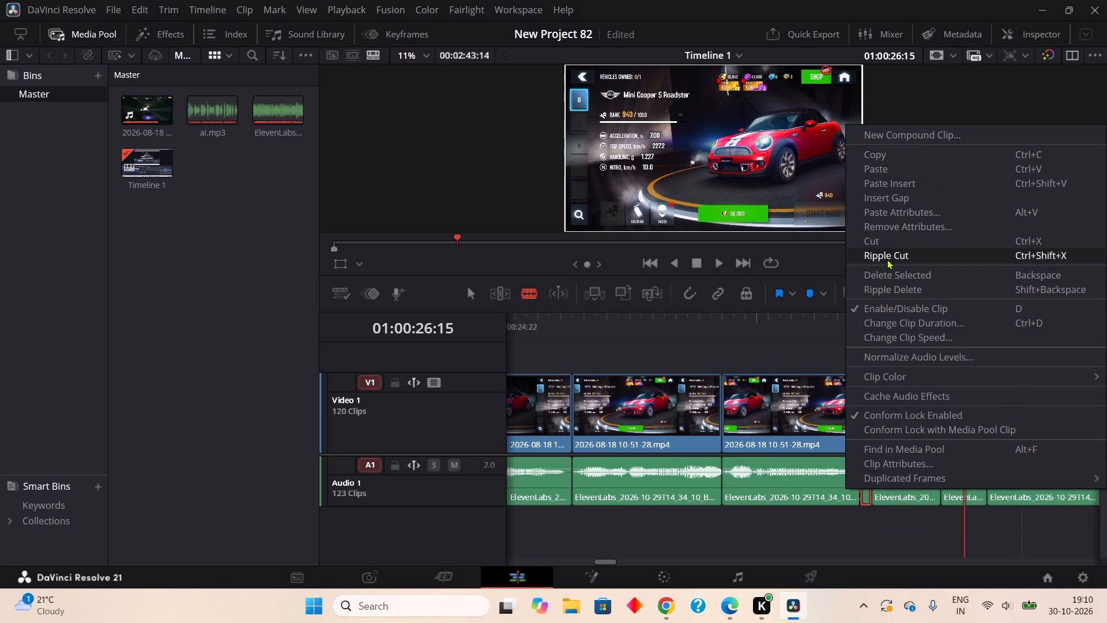
double_click(886, 256)
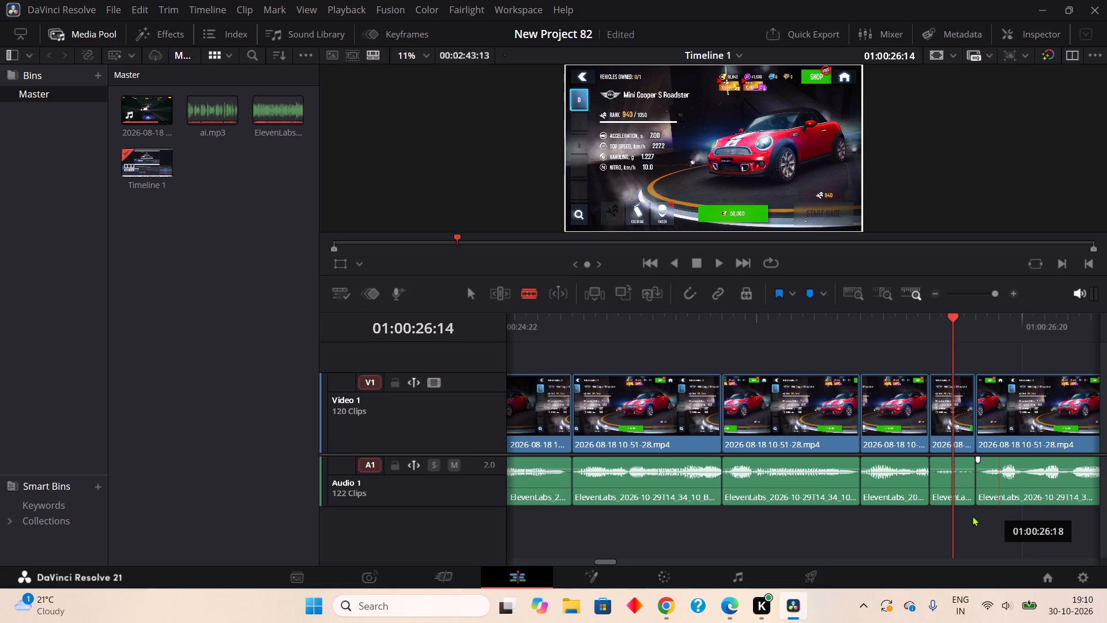
Split off the last frame of the short quiet Audio 1 clip ending at 01:00:26:16 and ripple cut it.
click(966, 491)
right_click(966, 491)
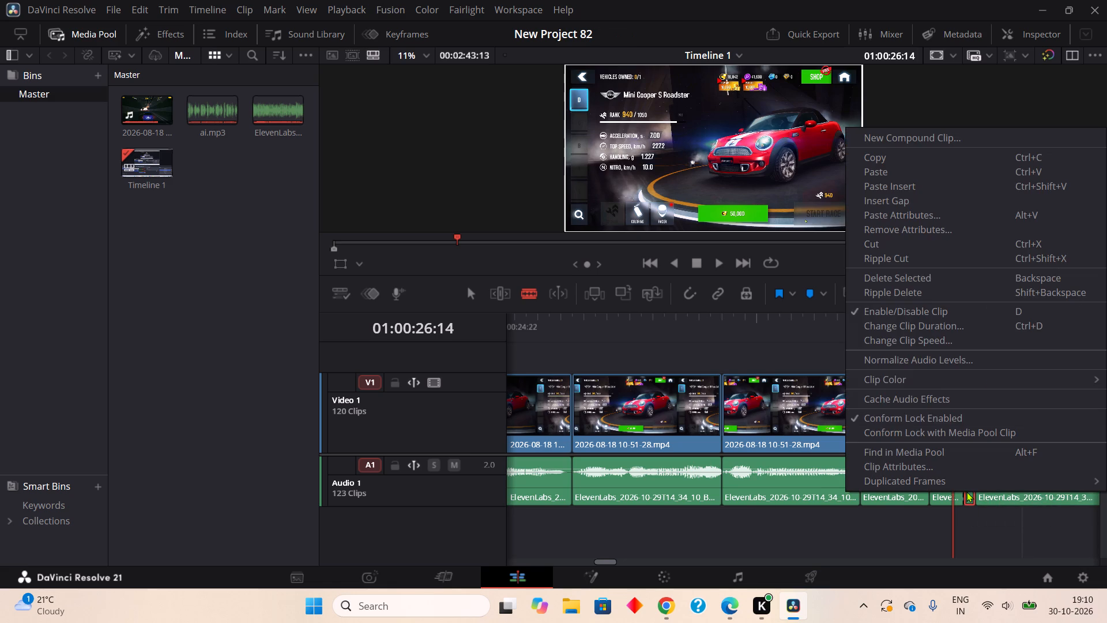
click(893, 258)
Play onward, then split Audio 1 at 01:00:27:10 and 01:00:27:13 and ripple cut the three-frame piece between them.
click(716, 260)
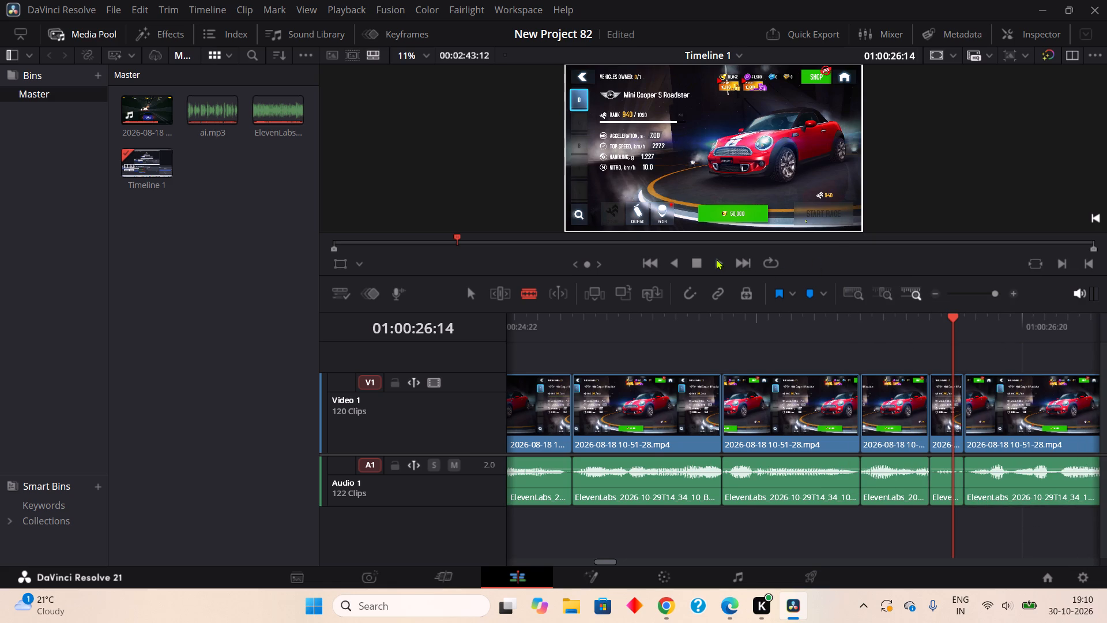
click(699, 262)
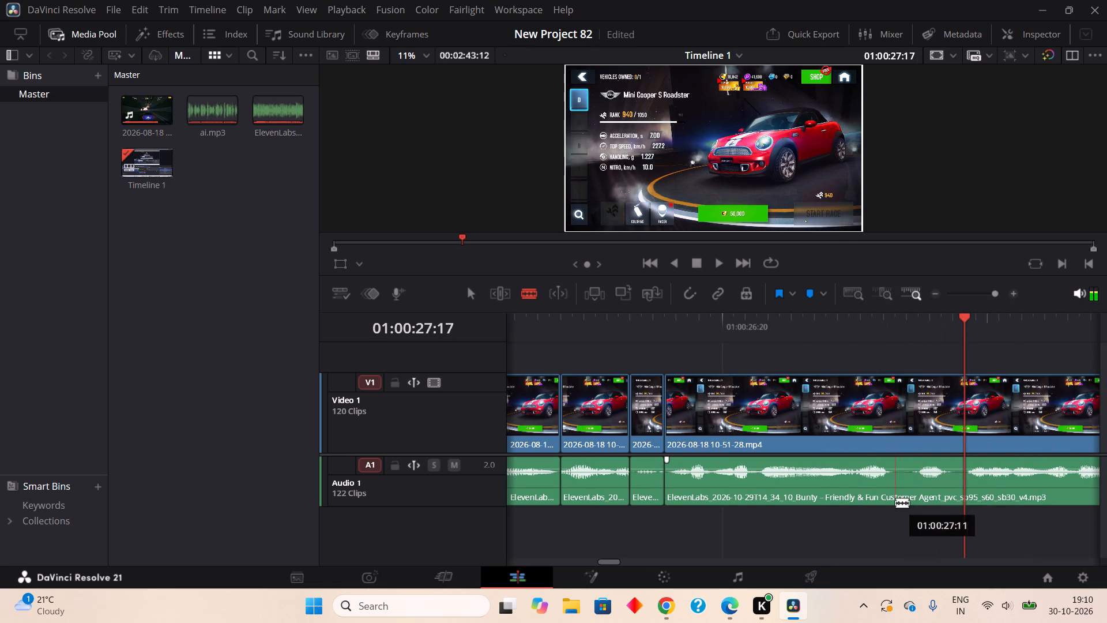
click(894, 499)
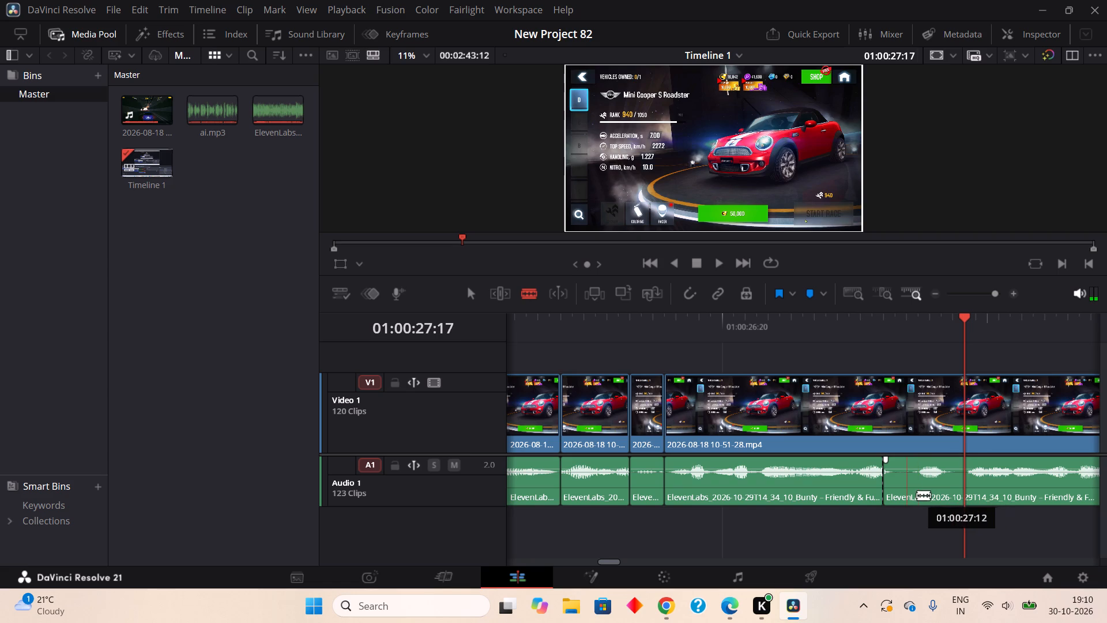
click(925, 494)
right_click(906, 491)
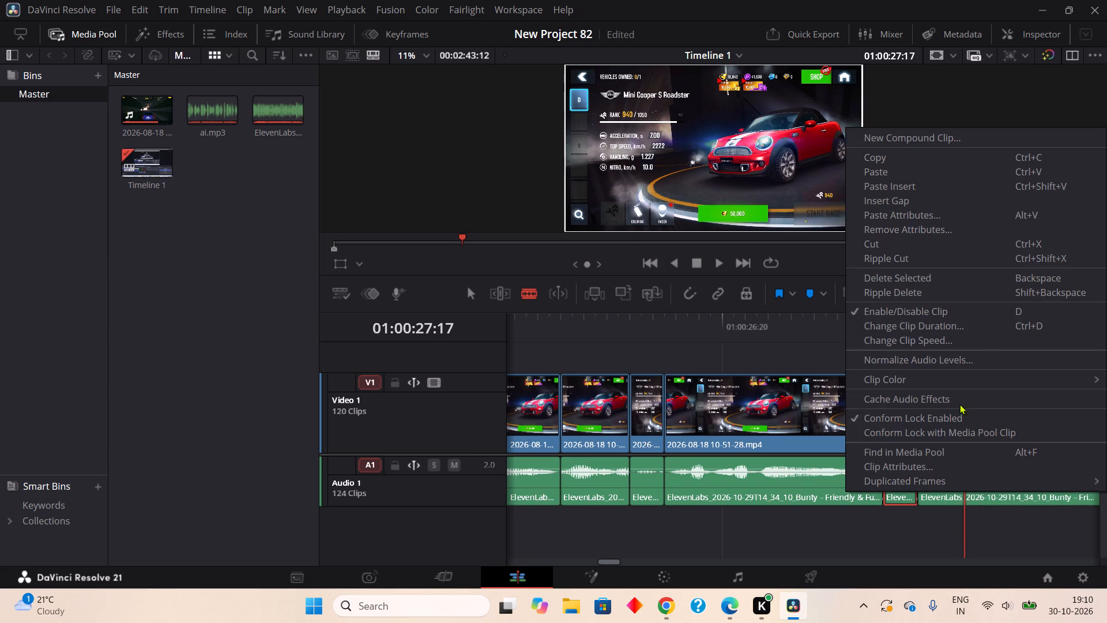
click(929, 259)
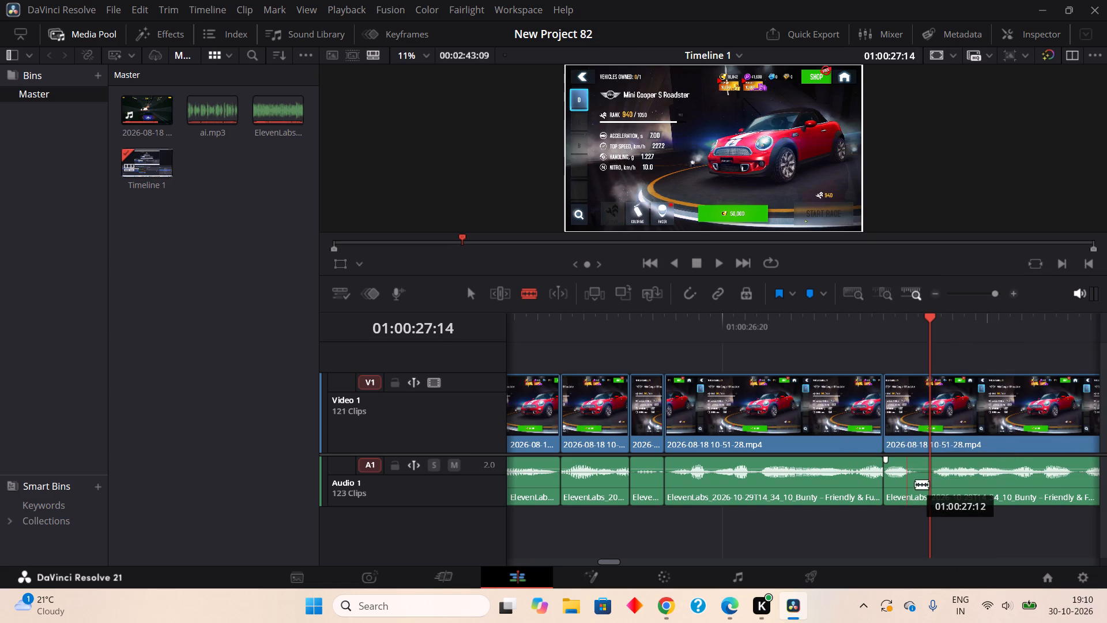
Split Audio 1 at 01:00:27:13 and 01:00:27:14 and ripple cut the isolated silent frame.
click(921, 494)
right_click(931, 486)
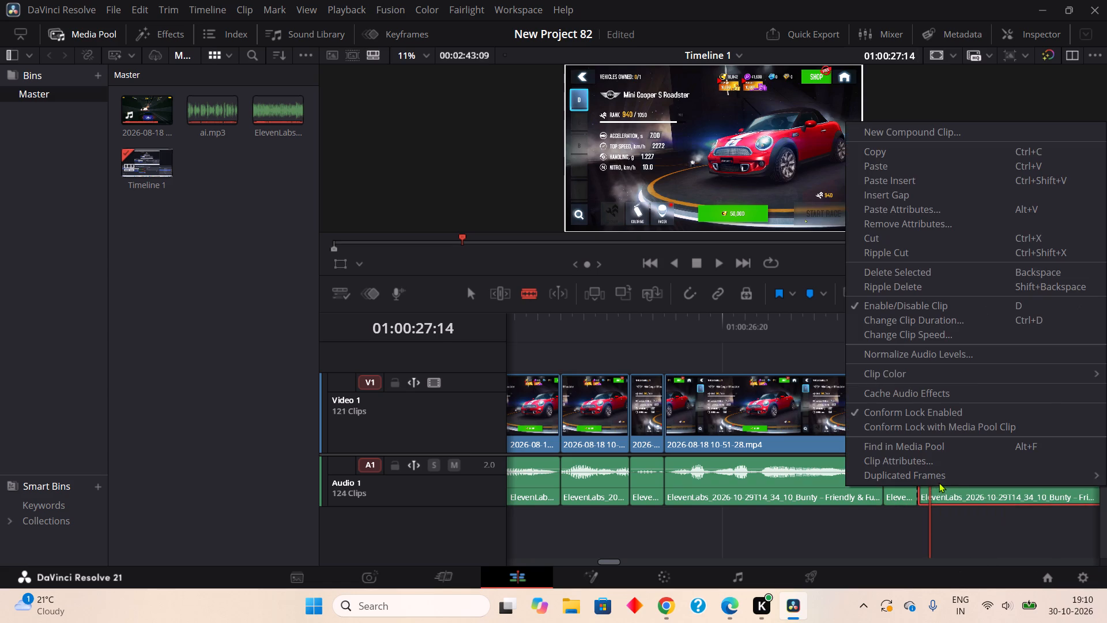
click(936, 489)
right_click(924, 491)
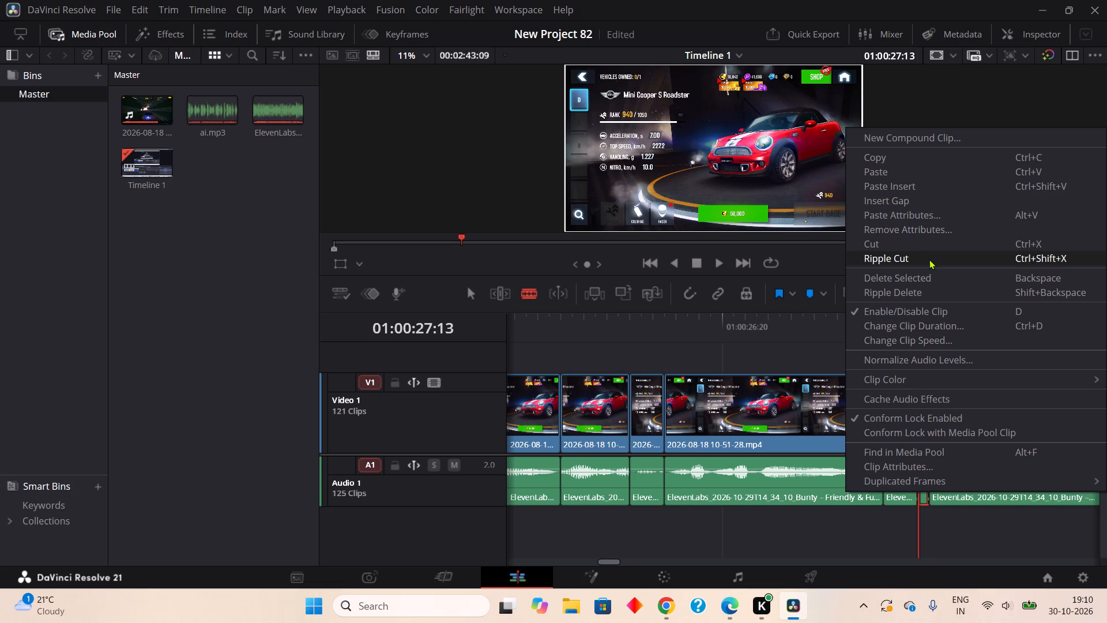
click(921, 253)
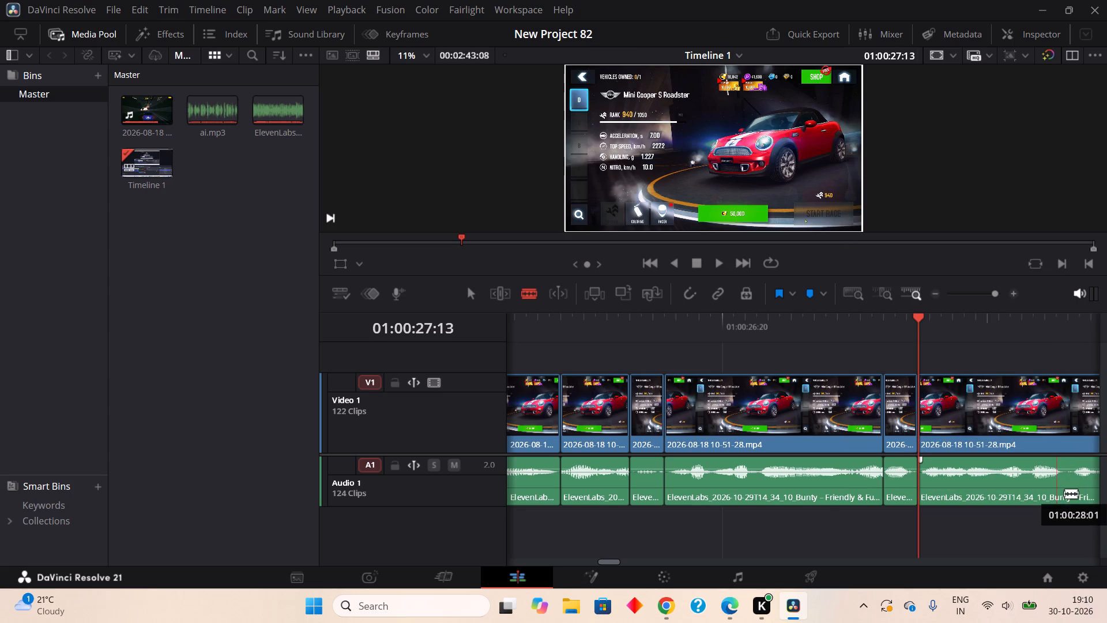
Split Audio 1 at 01:00:28:01 and 01:00:28:03 and ripple cut the two-frame piece between them.
click(1061, 495)
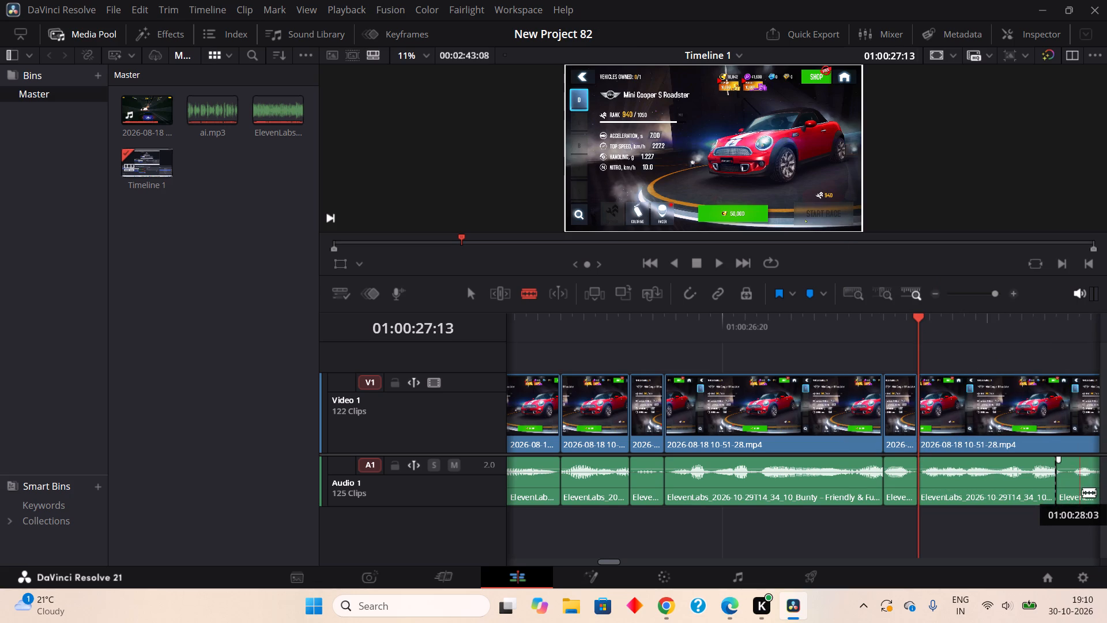
click(1080, 494)
right_click(1072, 493)
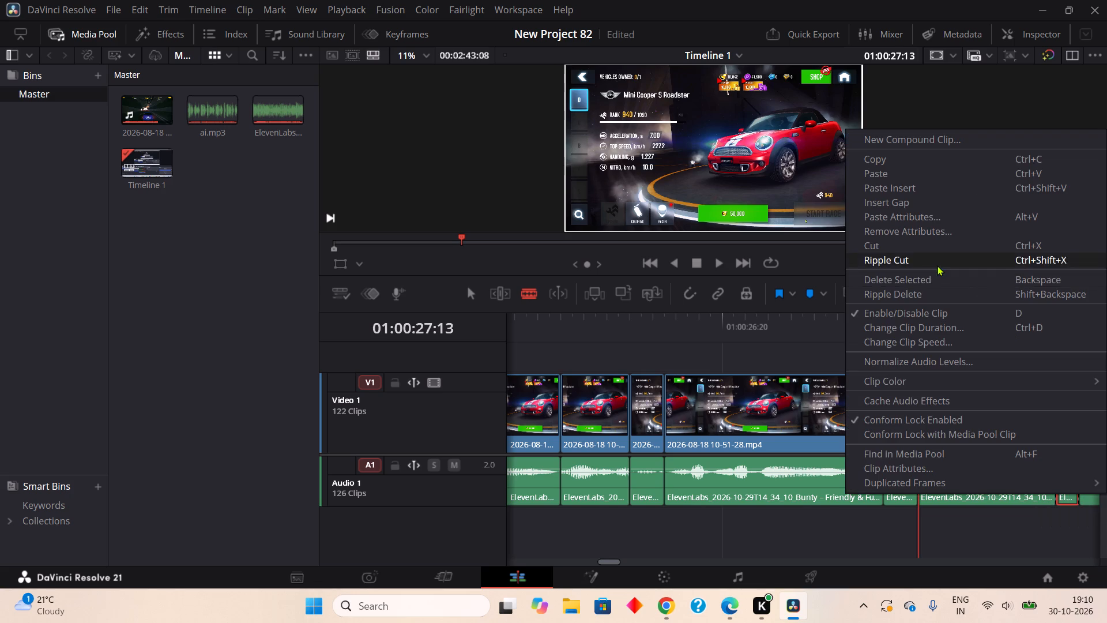
click(936, 264)
Play onward, then split Audio 1 at 01:00:28:07 and 01:00:28:08 and ripple cut the isolated frame.
click(715, 260)
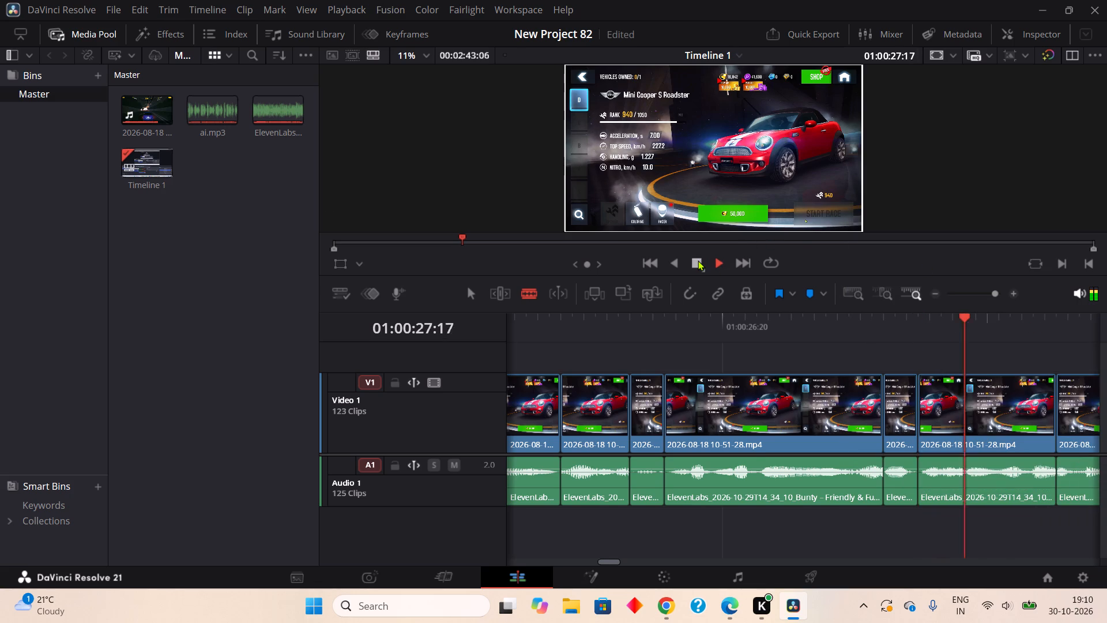
click(697, 260)
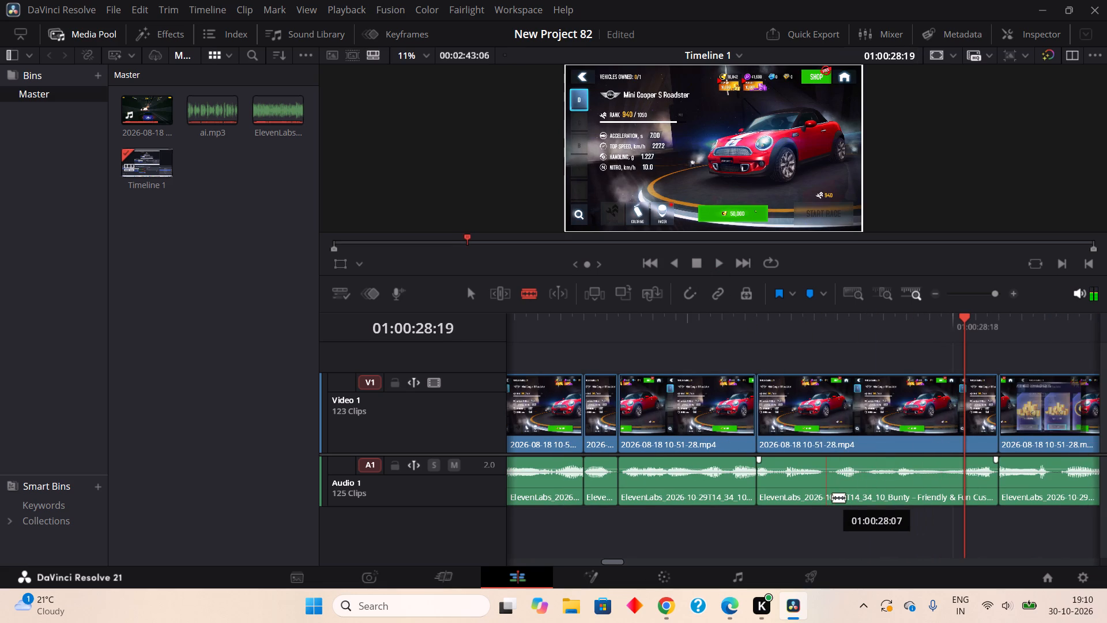
double_click(830, 497)
click(842, 485)
right_click(827, 487)
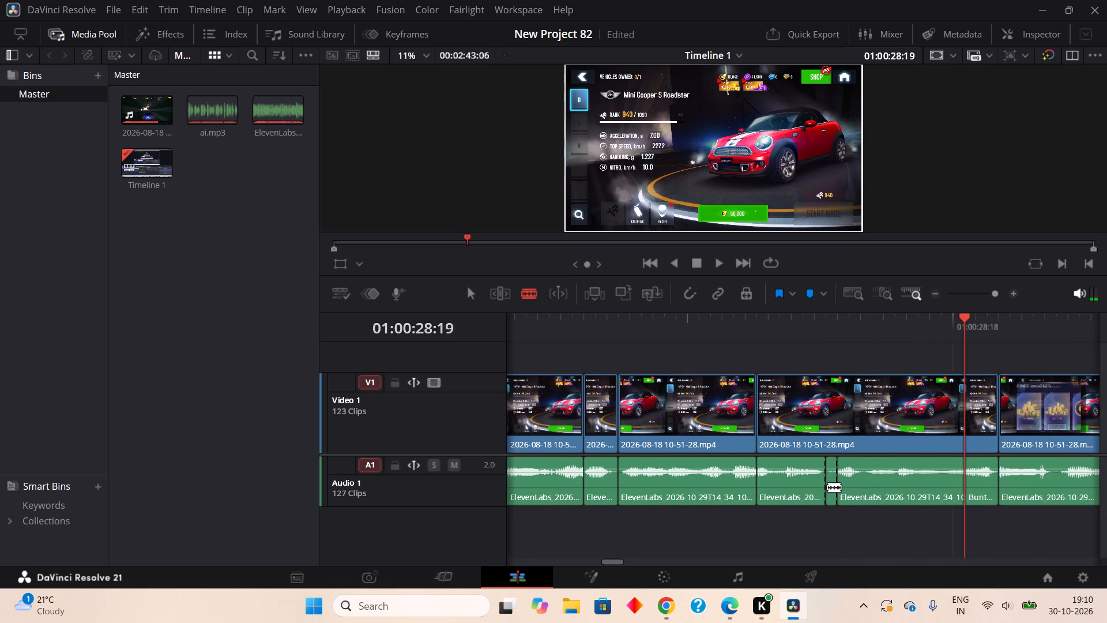
double_click(880, 250)
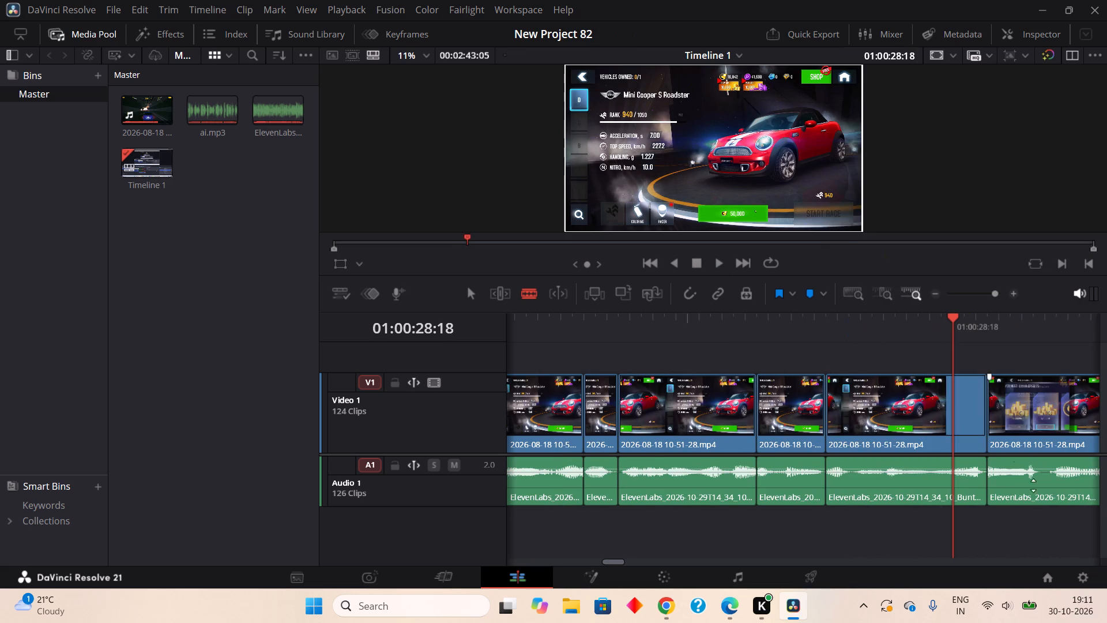
Split Audio 1 at 01:00:29:01 and 01:00:29:03 and ripple cut the two-frame quiet piece between them.
double_click(1042, 489)
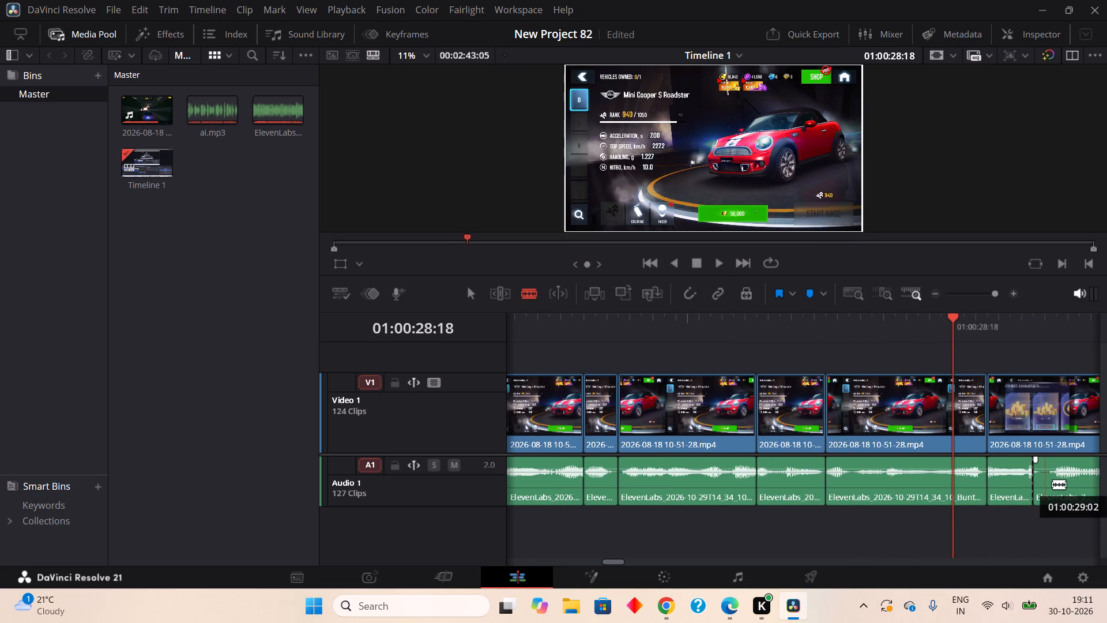
click(1060, 489)
right_click(1045, 491)
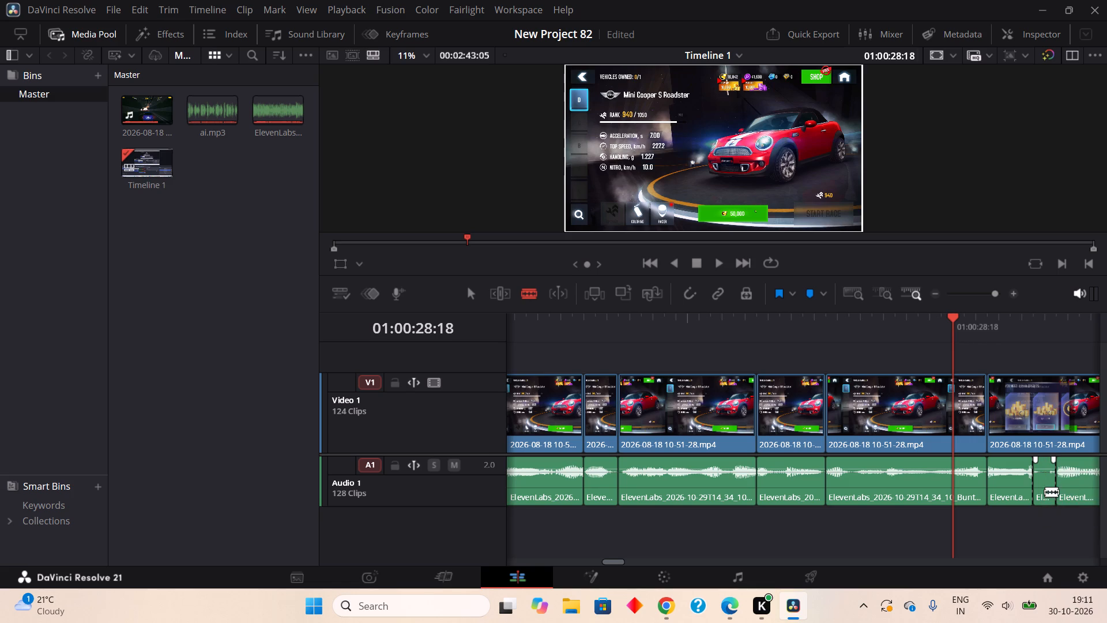
double_click(886, 255)
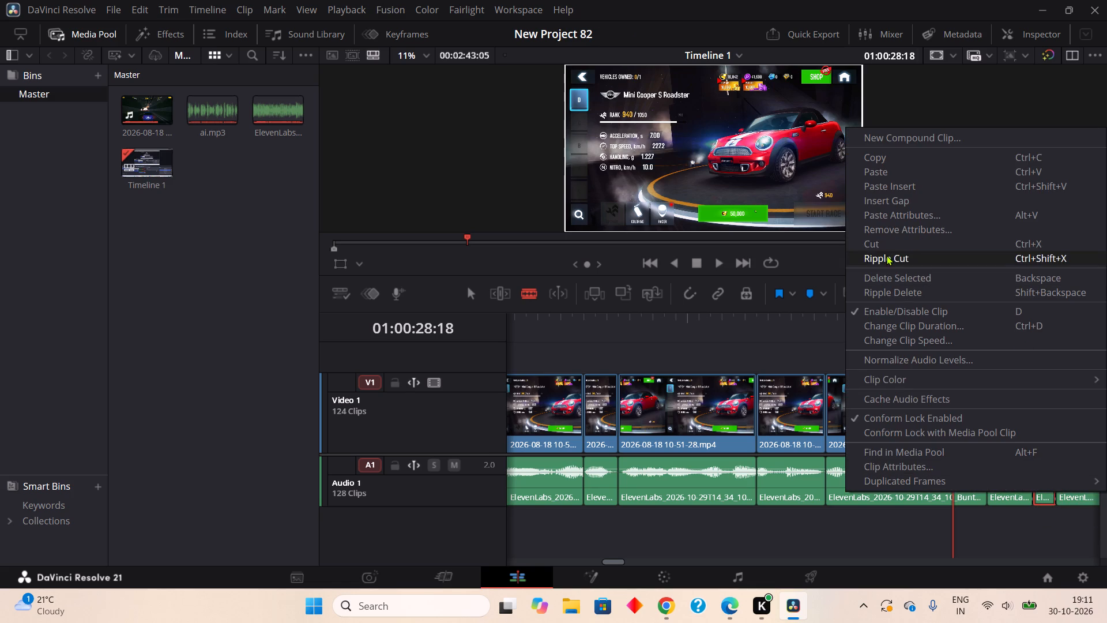
Play onward, then split Audio 1 at 01:00:29:14 and 01:00:29:16 and ripple cut the two-frame silence between them.
click(717, 265)
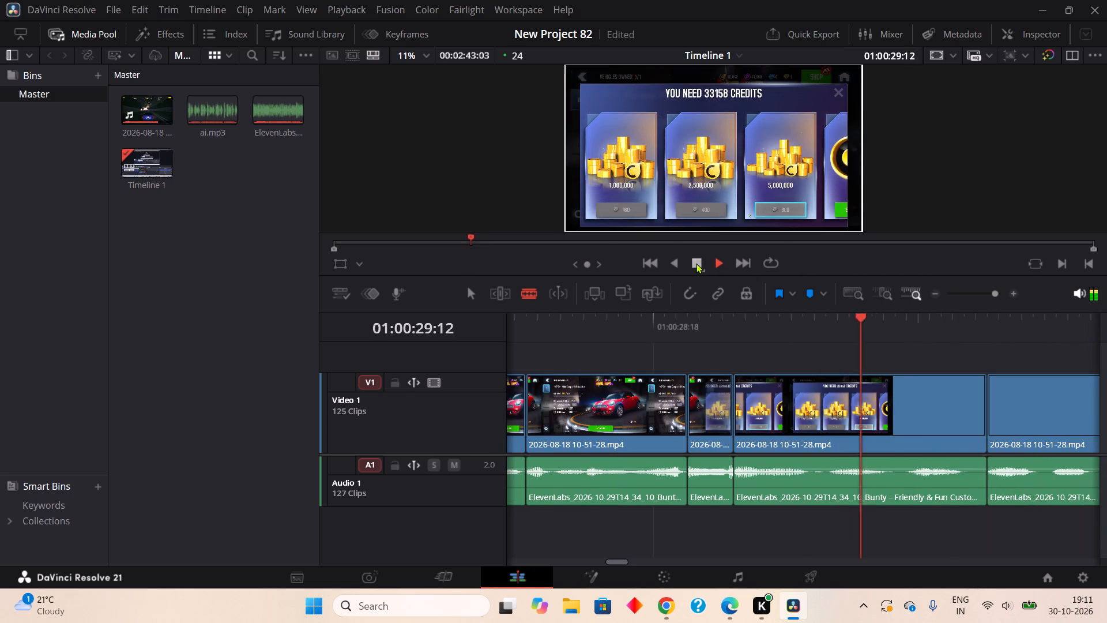
click(696, 263)
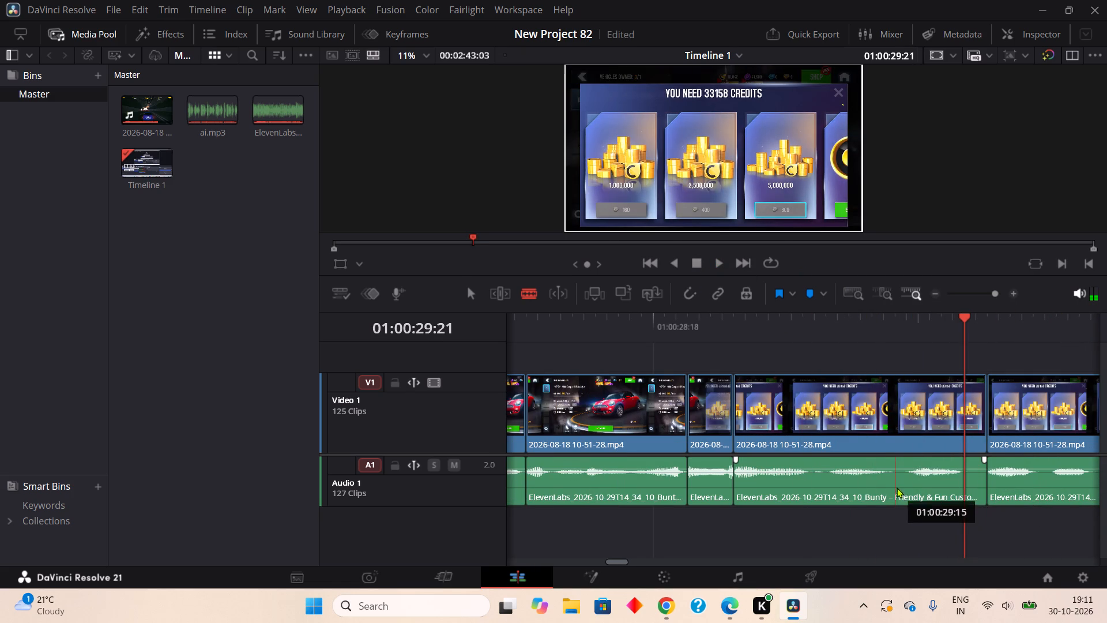
double_click(894, 483)
click(914, 479)
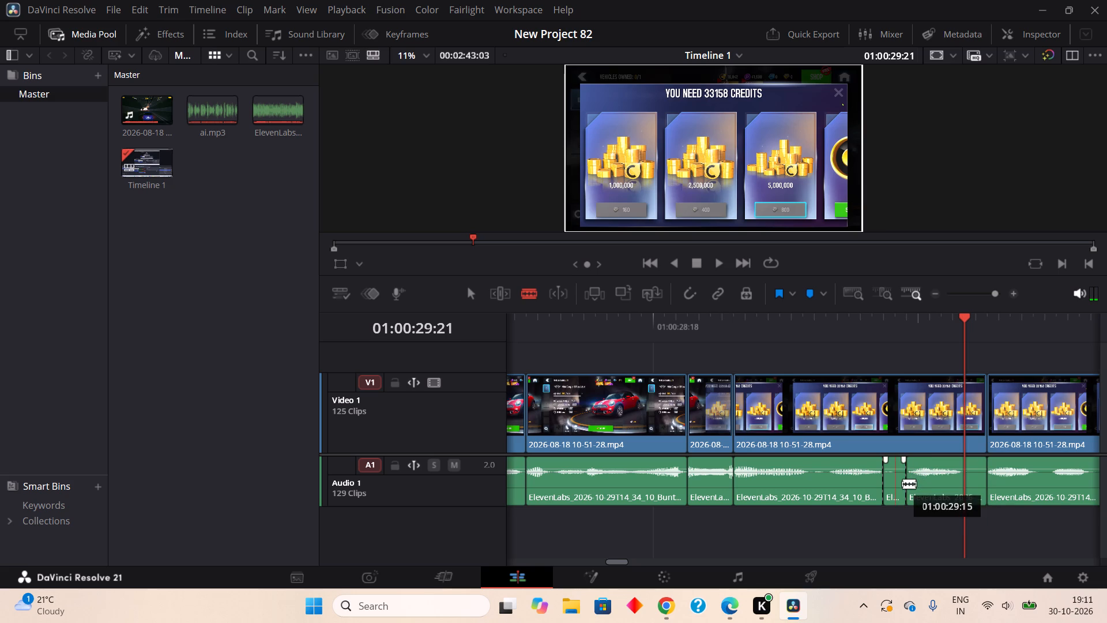
right_click(902, 483)
click(909, 248)
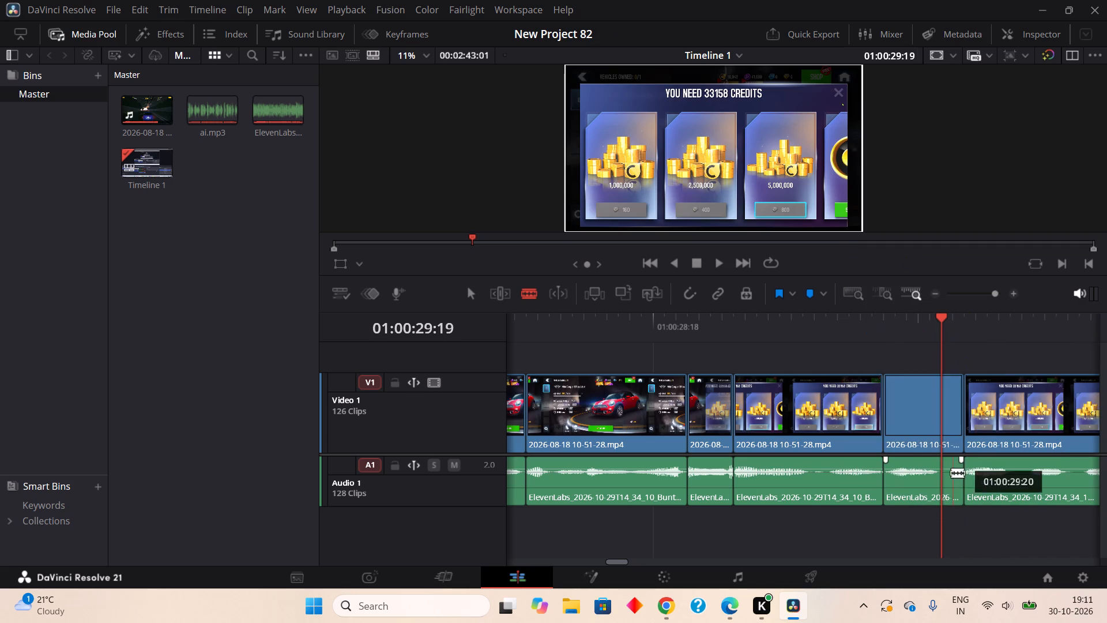
Split off the last two frames of the Audio 1 clip ending at 01:00:29:21 and ripple cut them.
double_click(948, 493)
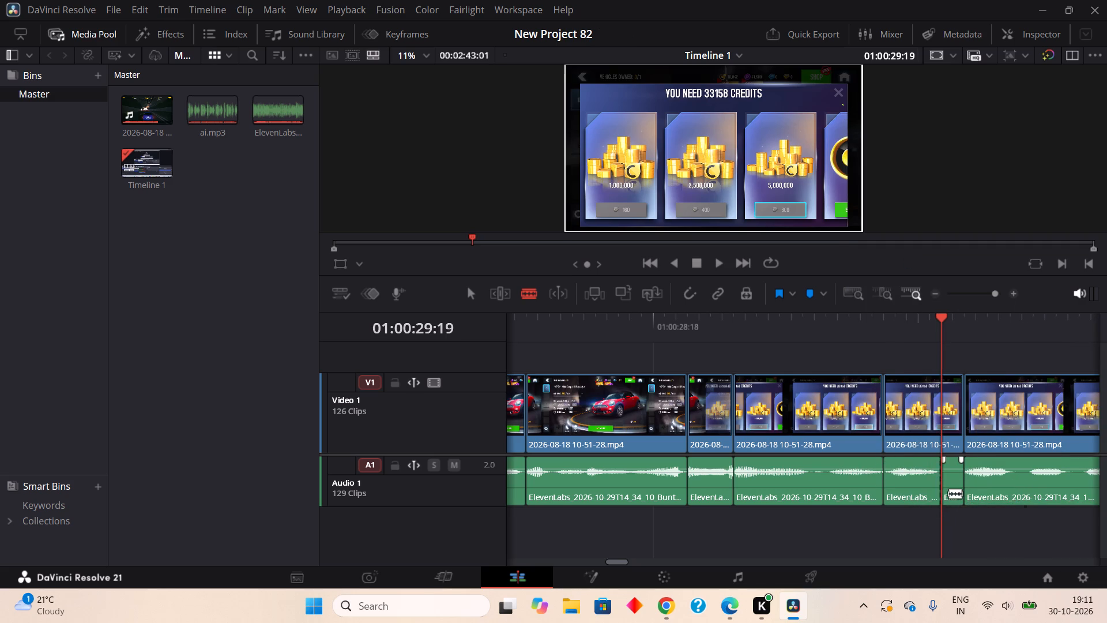
right_click(948, 493)
click(906, 254)
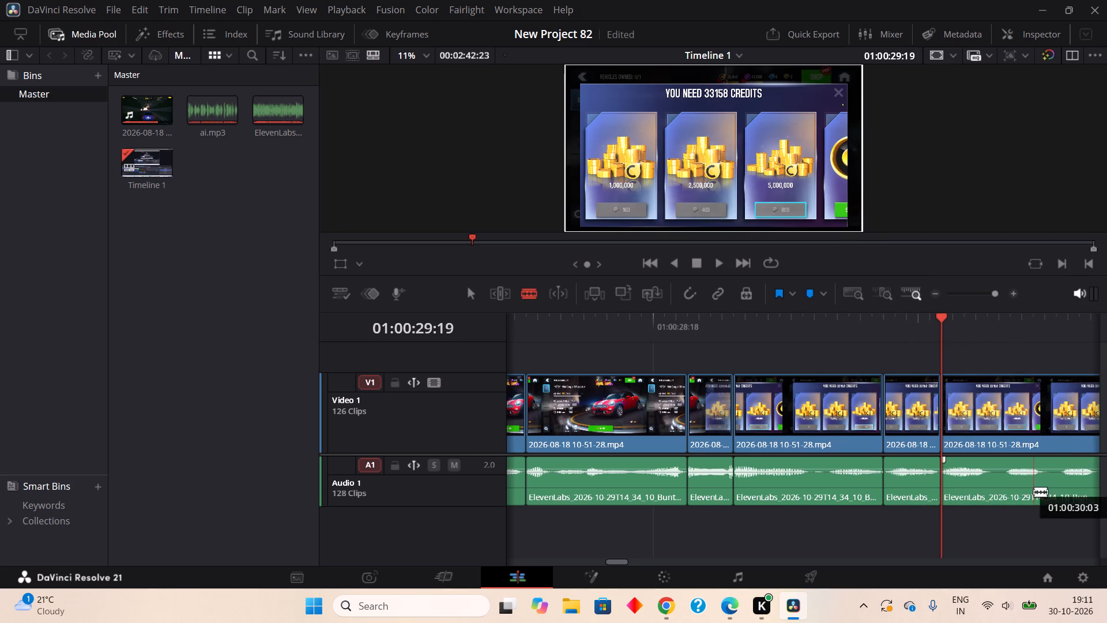
Split Audio 1 at 01:00:29:23 and 01:00:30:01 and ripple cut the two-frame quiet piece between them.
click(999, 496)
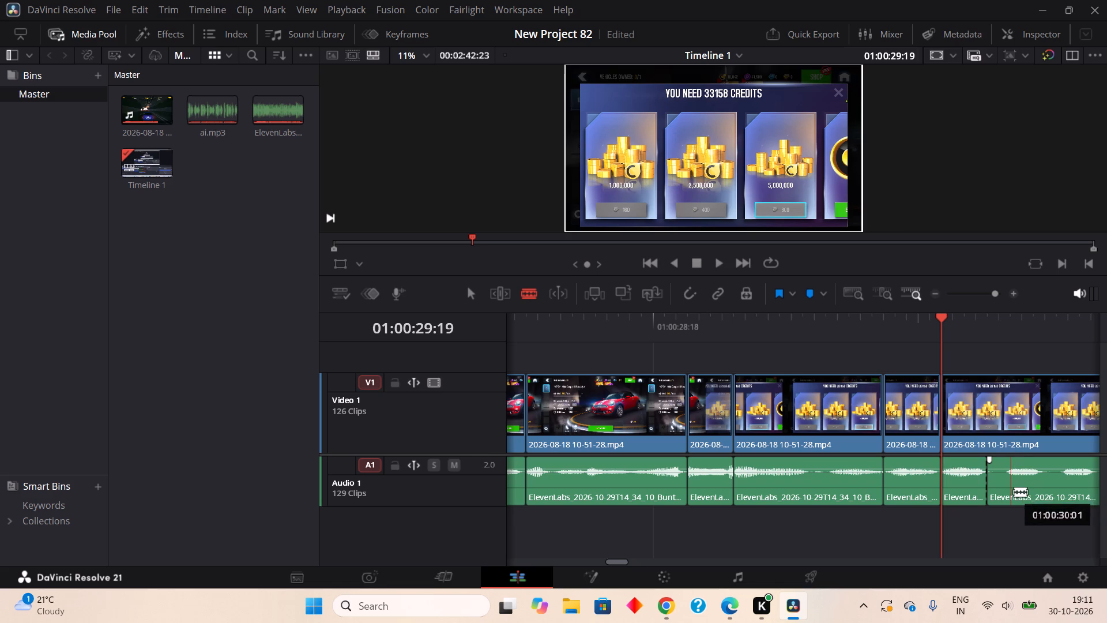
click(1014, 491)
right_click(1008, 490)
right_click(1006, 468)
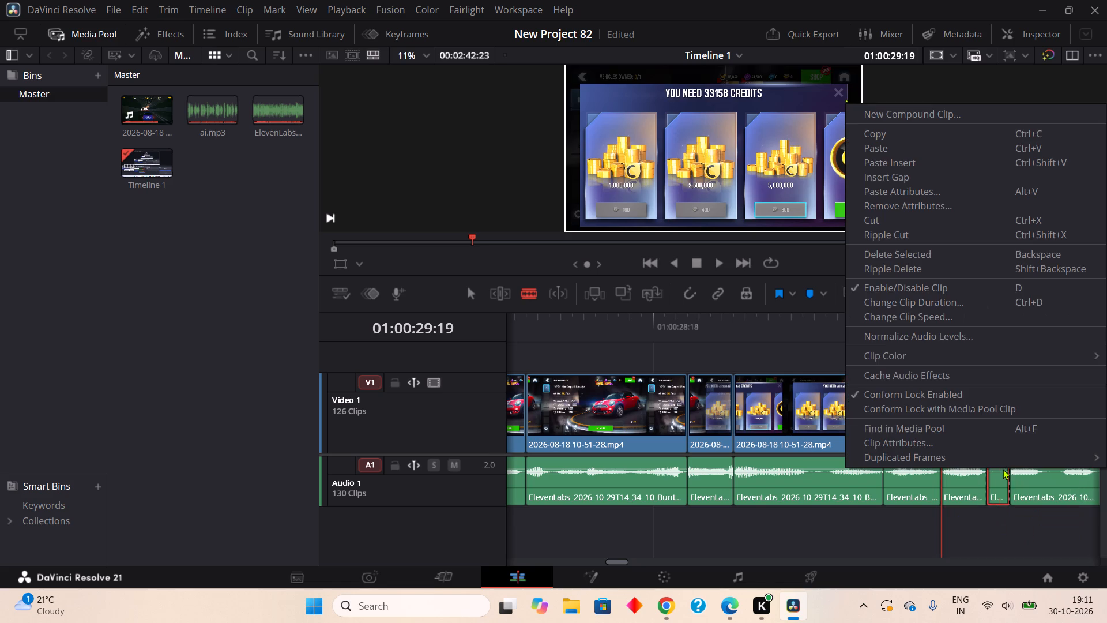
double_click(912, 238)
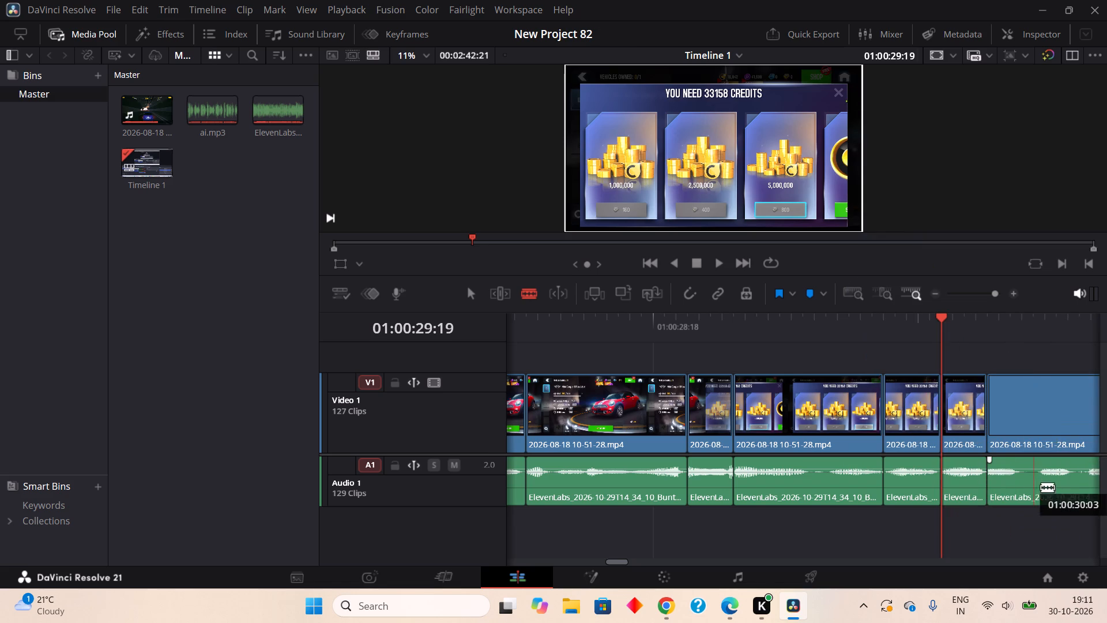
Split Audio 1 at 01:00:30:02 and 01:00:30:03 and ripple cut the isolated frame.
click(1025, 491)
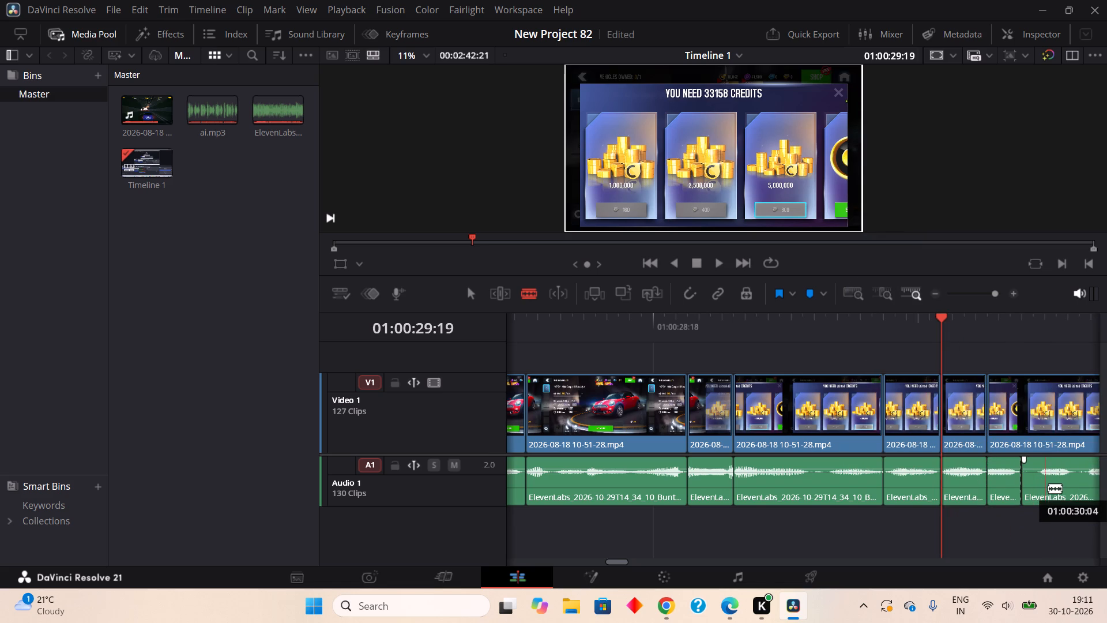
click(1044, 491)
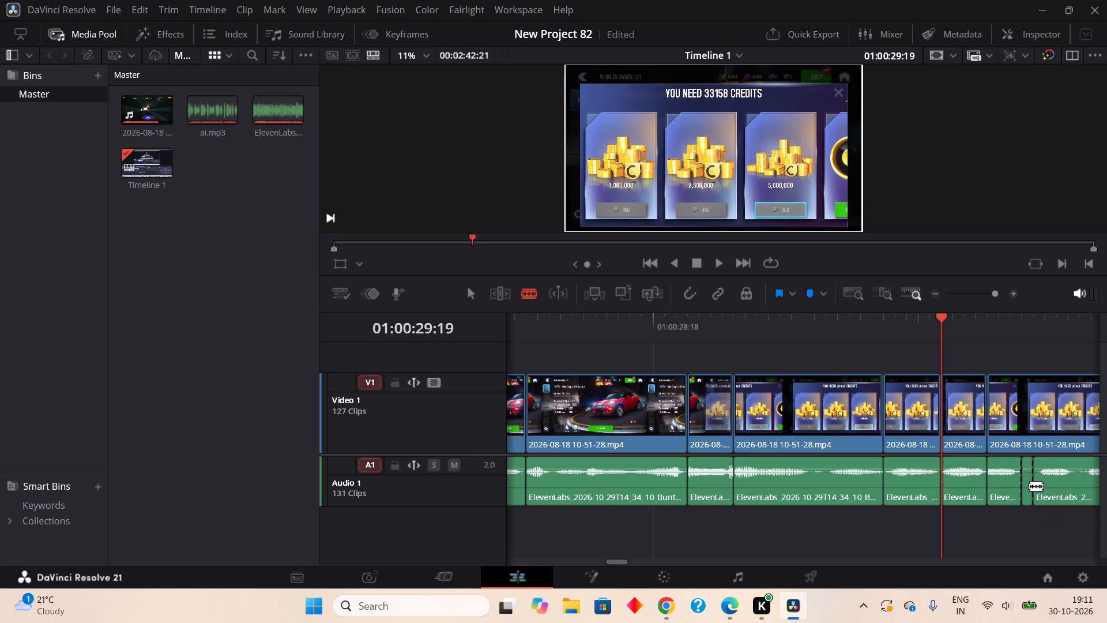
right_click(1027, 496)
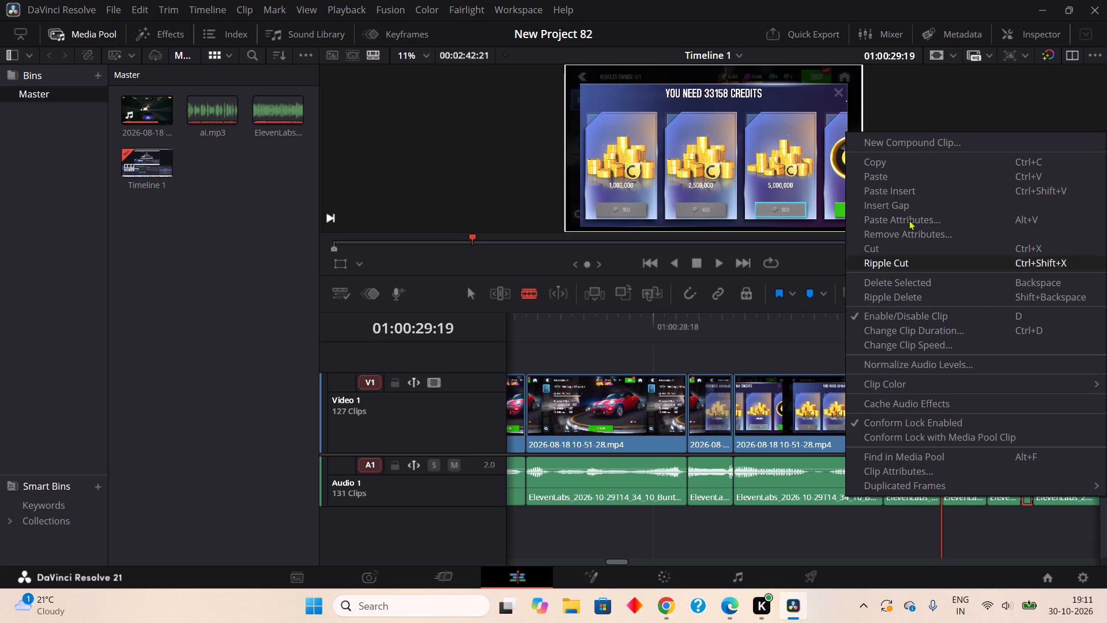
click(890, 266)
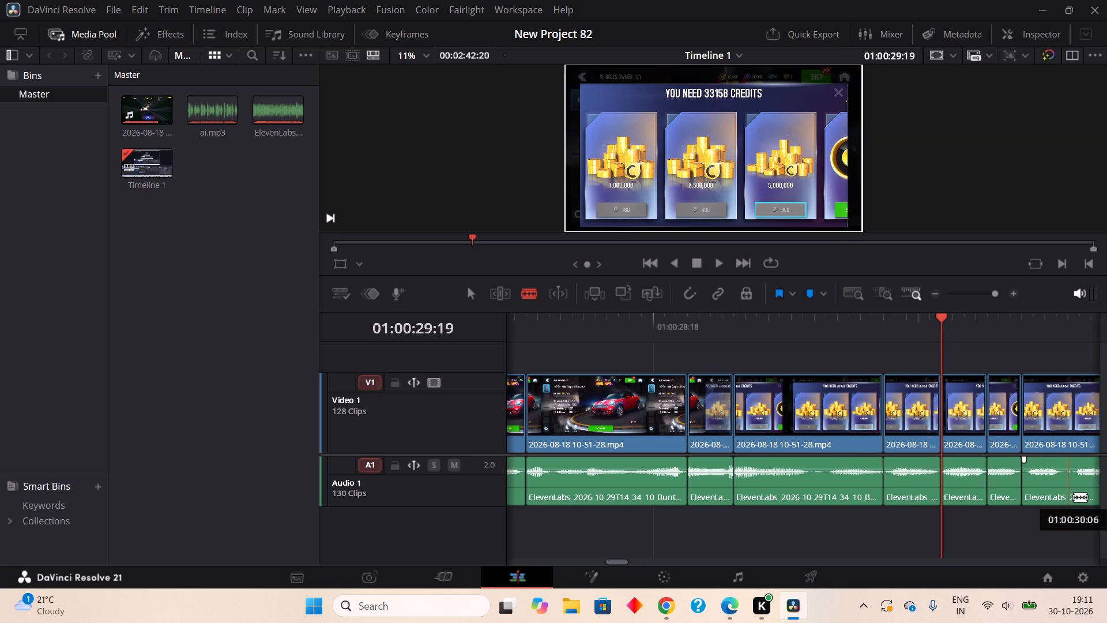
Play onward, then split Audio 1 at 01:00:30:23 and 01:00:31:04 and ripple cut the four-frame piece ending at 01:00:31:03.
click(715, 266)
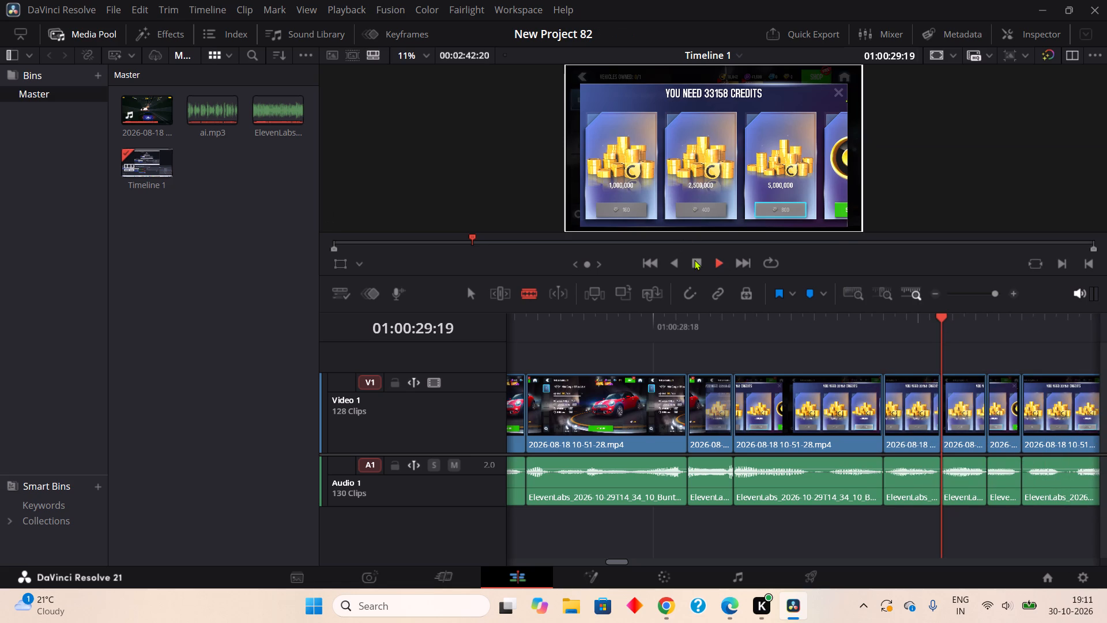
double_click(694, 260)
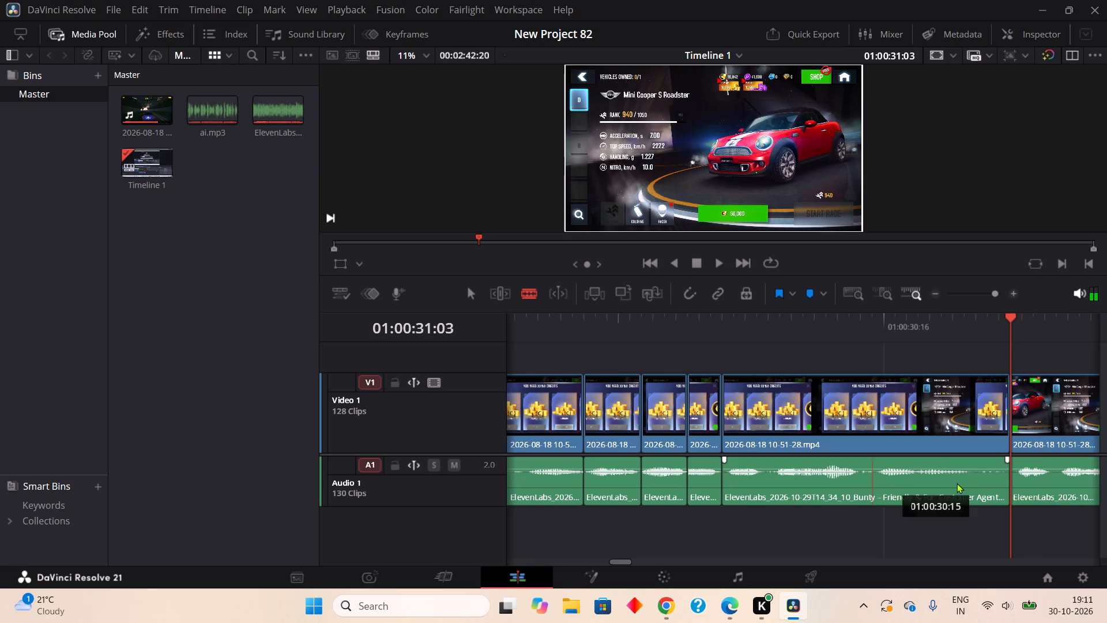
click(973, 489)
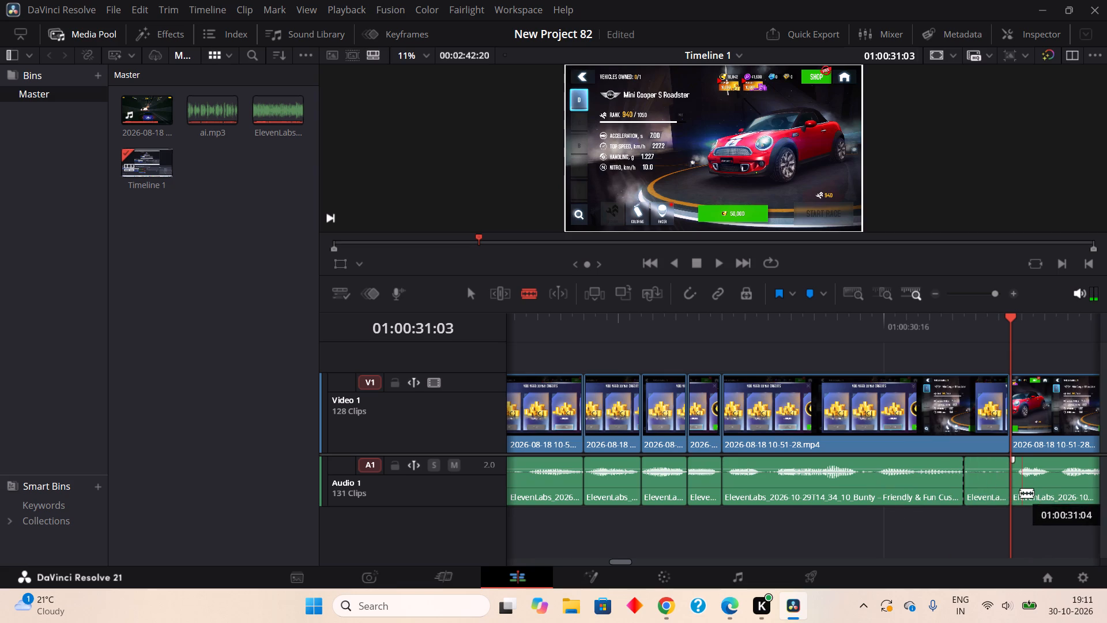
click(1023, 485)
right_click(1007, 491)
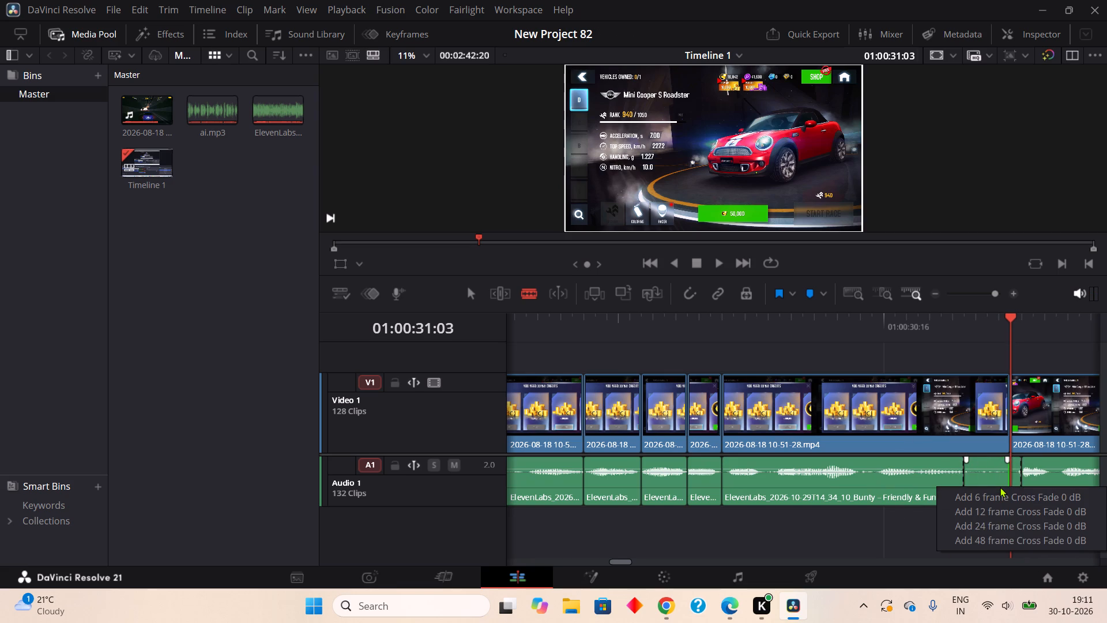
right_click(983, 467)
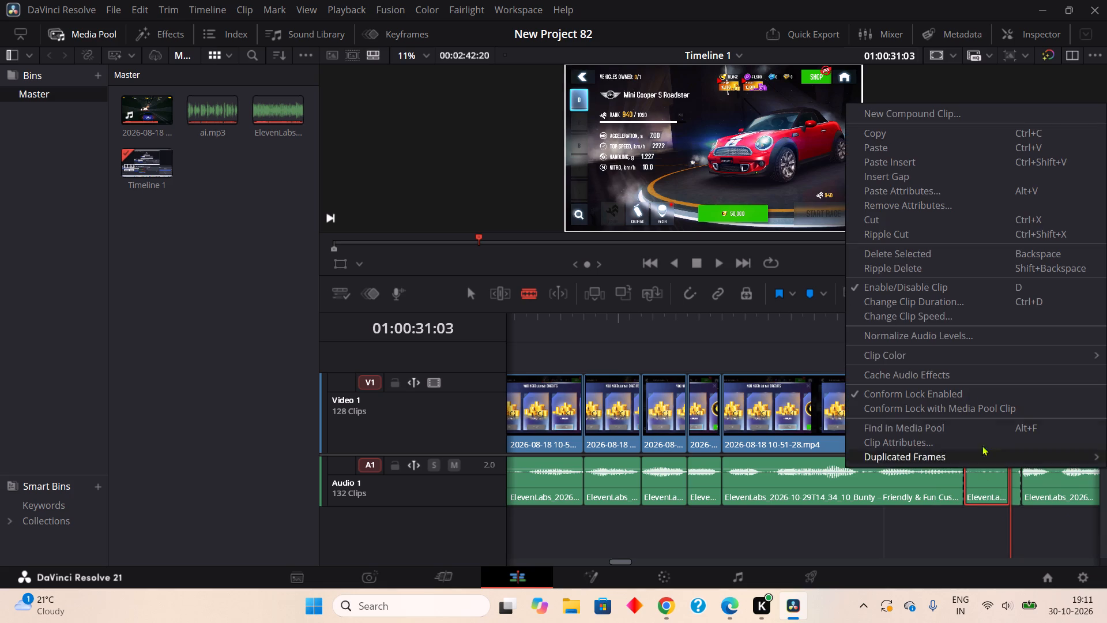
click(896, 230)
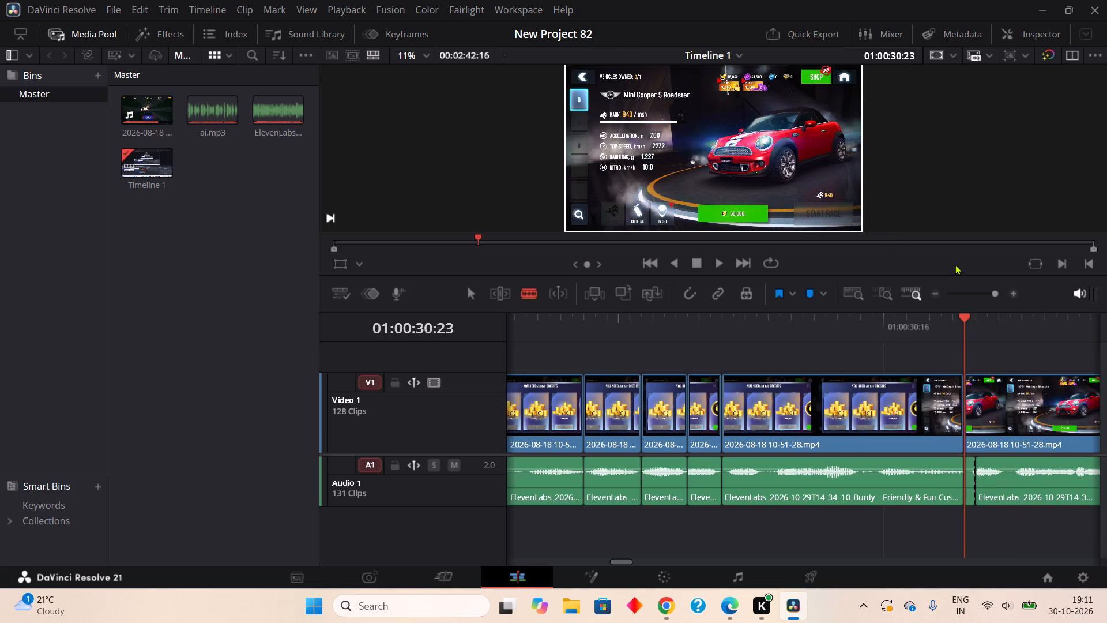
Split Audio 1 at 01:00:31:02 and 01:00:31:03 and ripple cut the isolated frame.
click(1006, 493)
click(1021, 486)
right_click(1015, 490)
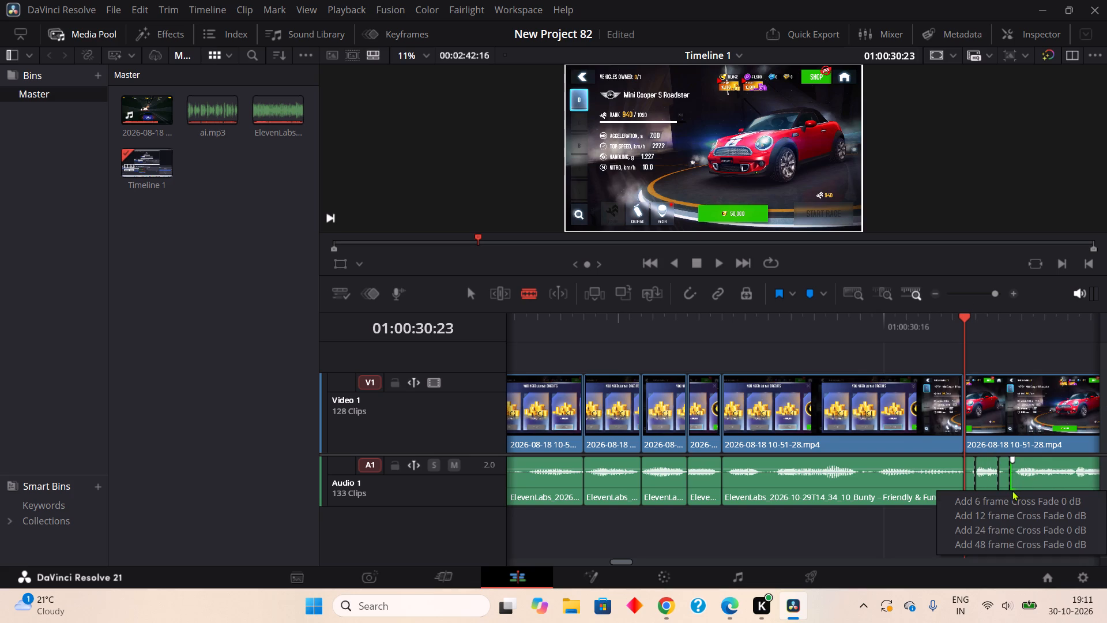
right_click(1003, 482)
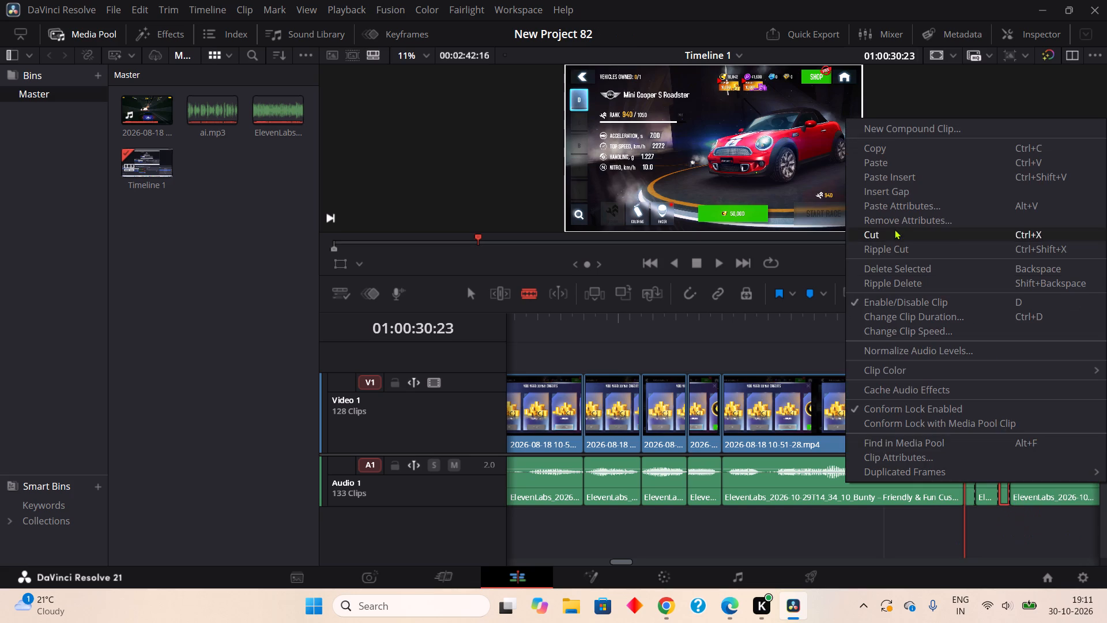
double_click(890, 251)
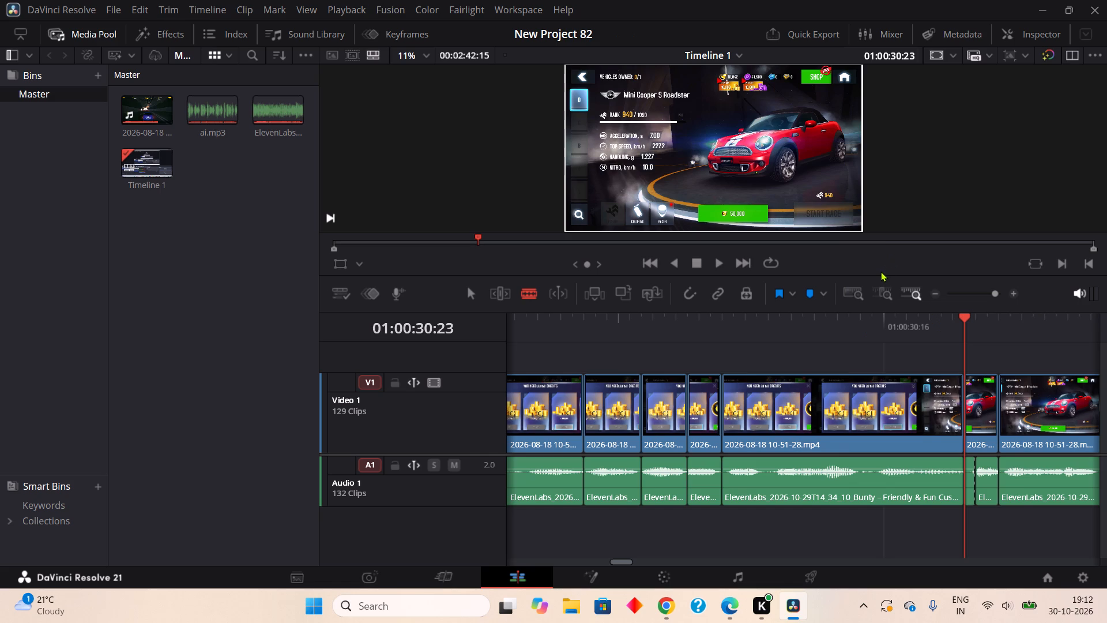
Play onward, then split Audio 1 at 01:00:31:14 and 01:00:31:16 and ripple cut the two-frame piece between them.
click(711, 260)
double_click(716, 261)
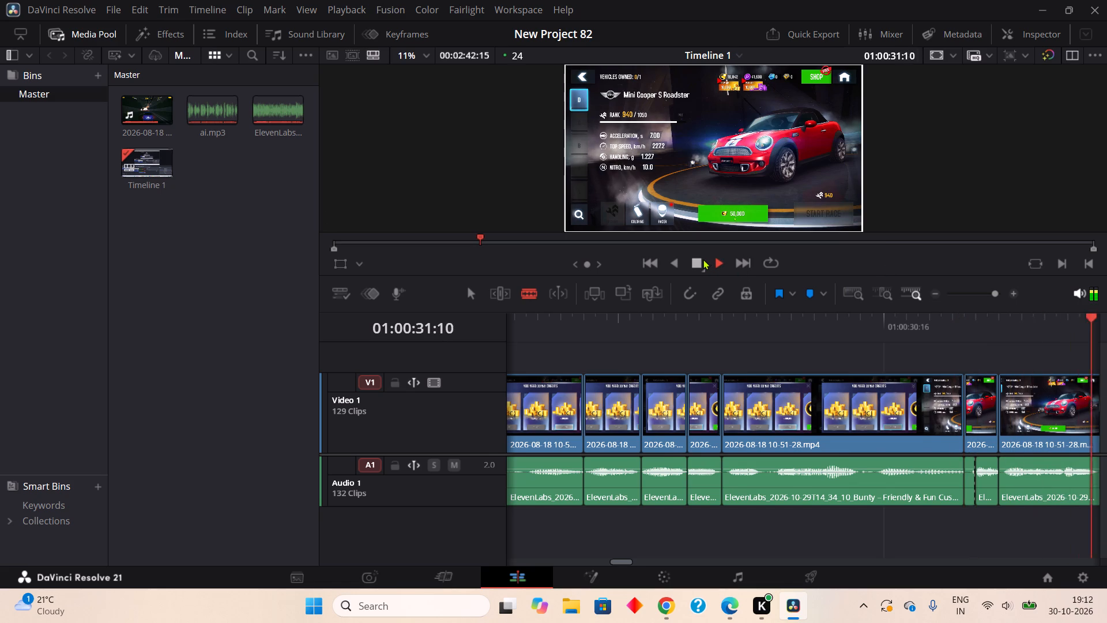
click(700, 263)
click(849, 489)
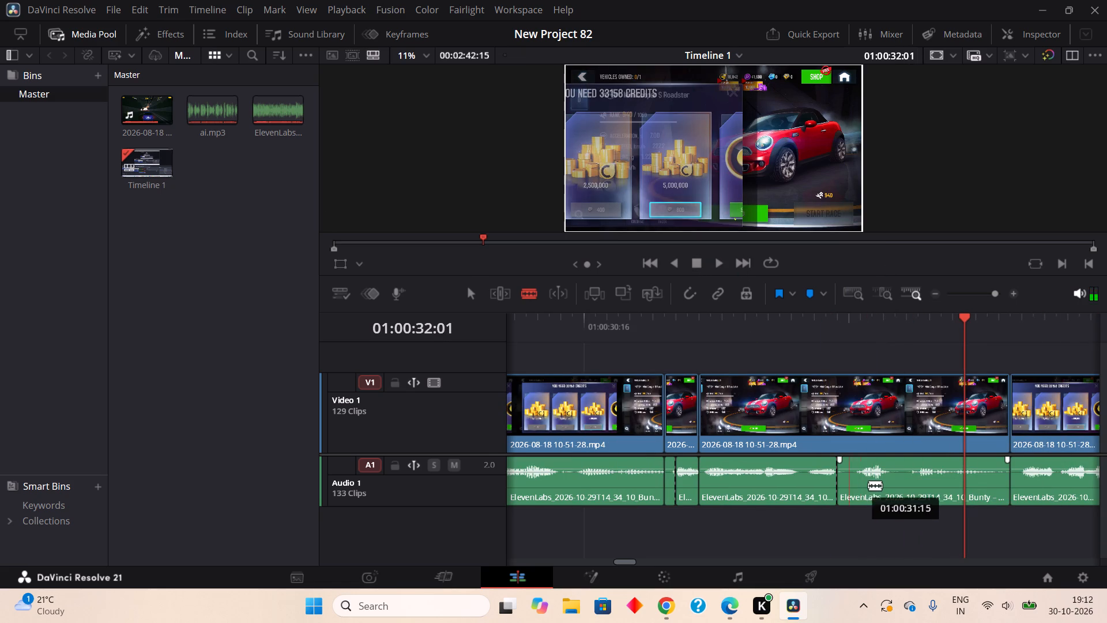
click(871, 486)
right_click(843, 489)
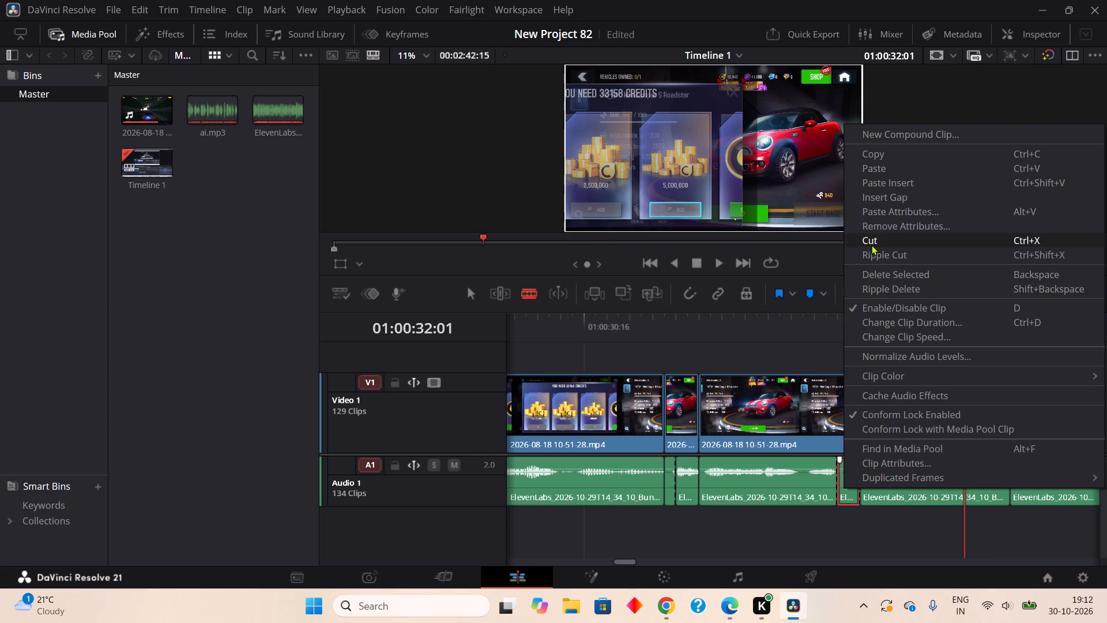
click(871, 257)
Split Audio 1 at 01:00:31:17 and 01:00:31:18 and ripple cut the one-frame silence between them.
double_click(875, 489)
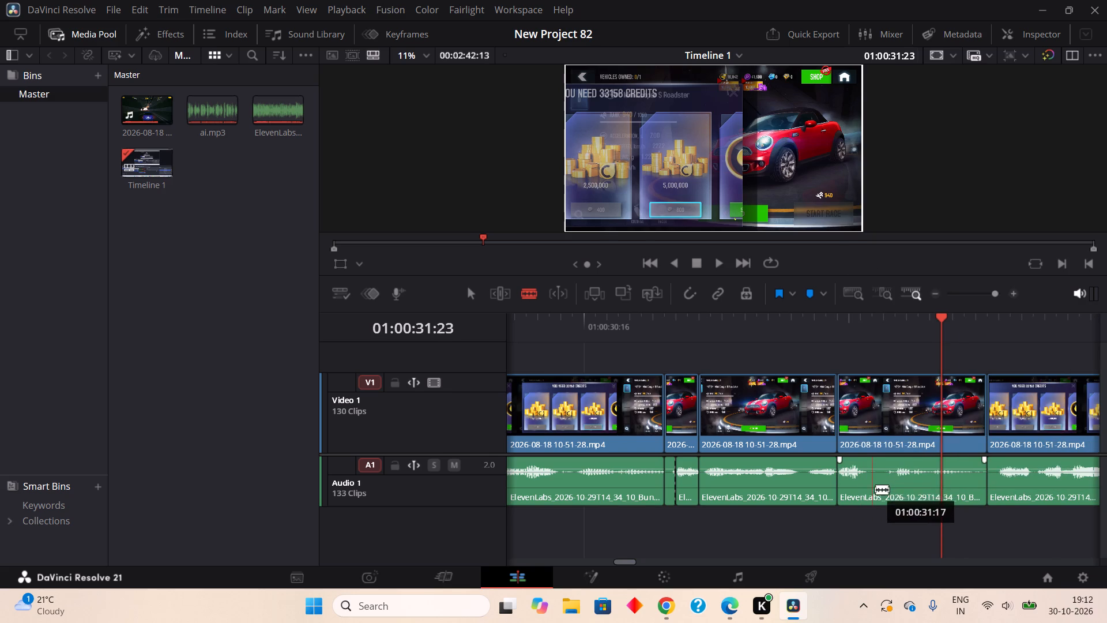
double_click(895, 493)
right_click(874, 493)
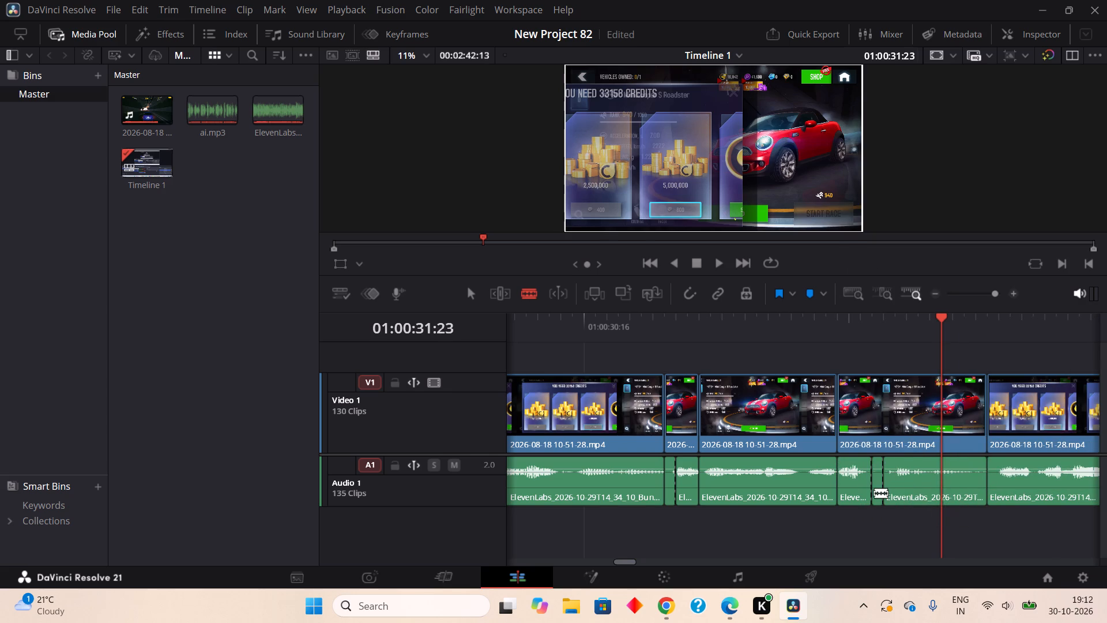
click(889, 254)
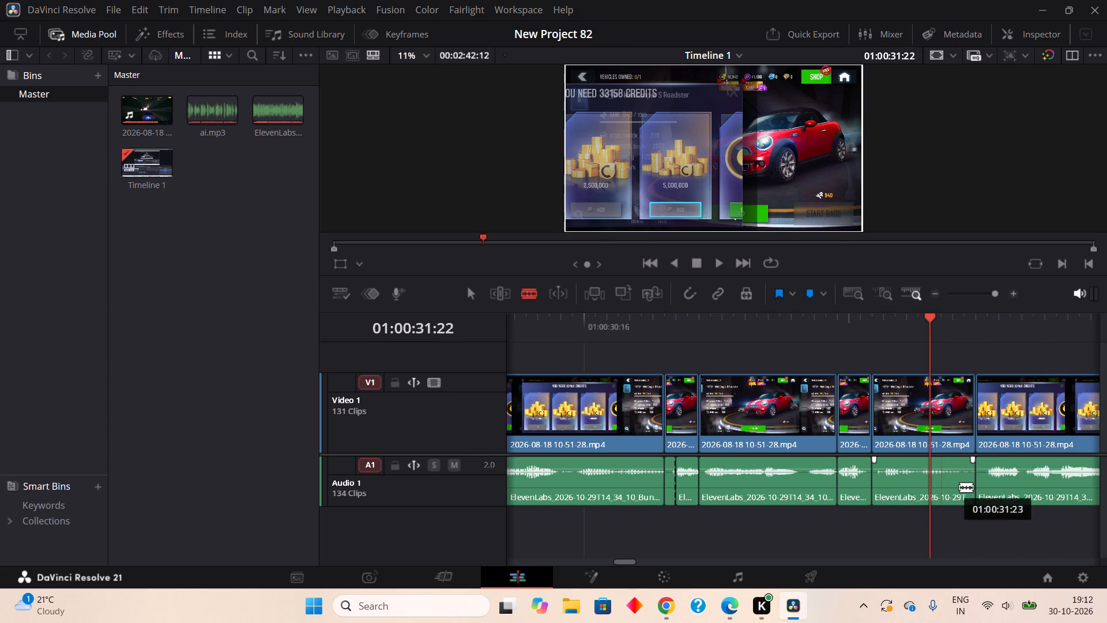
Split off and ripple cut one frame of Audio 1 on each side of the edit at 01:00:32:02.
click(965, 490)
right_click(965, 490)
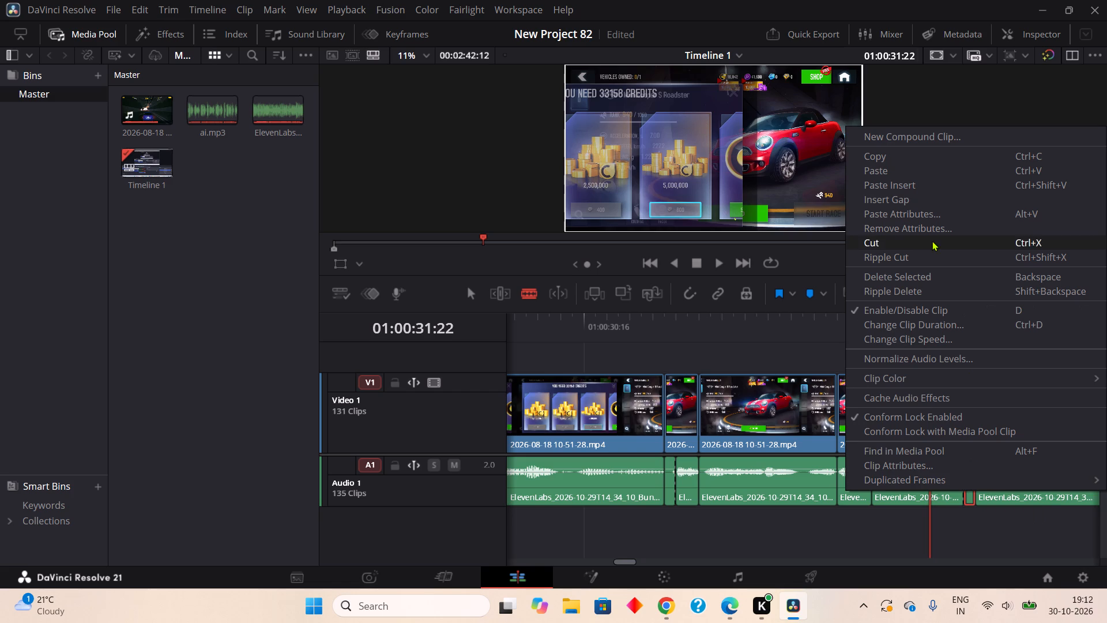
click(929, 256)
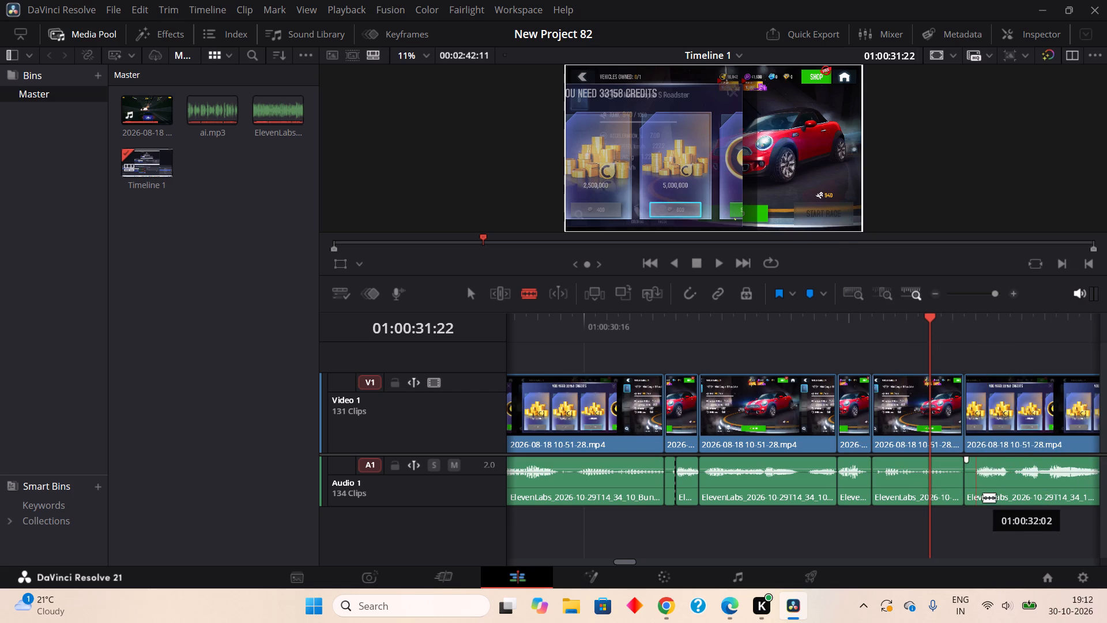
click(982, 496)
right_click(967, 492)
double_click(900, 258)
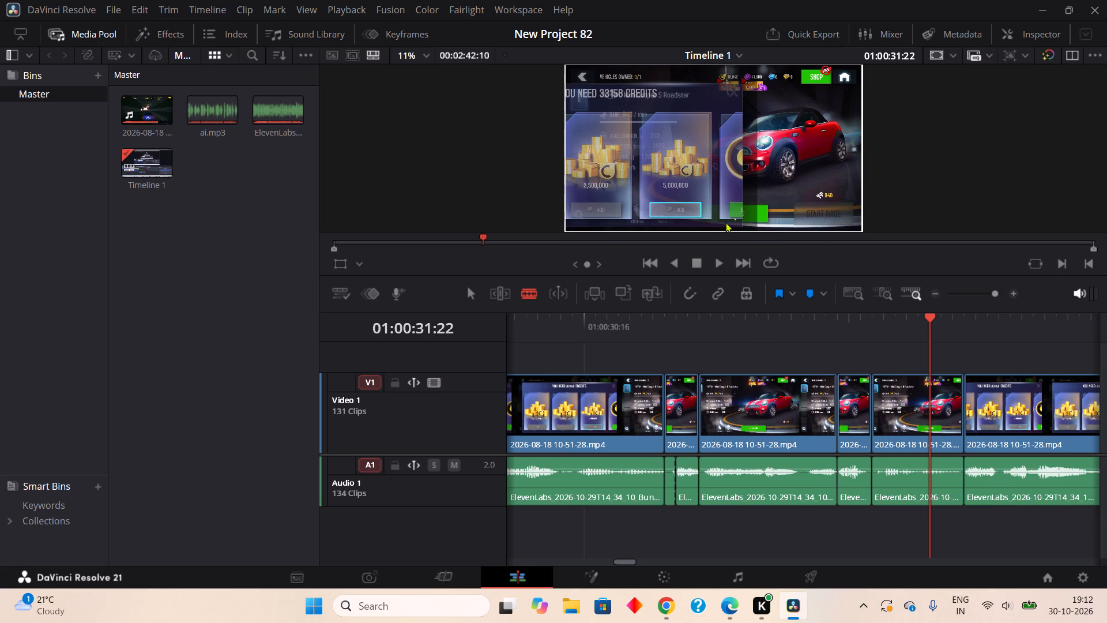
Play onward, then split Audio 1 at 01:00:32:19 and 01:00:32:20 and ripple cut the isolated frame.
click(720, 265)
double_click(696, 261)
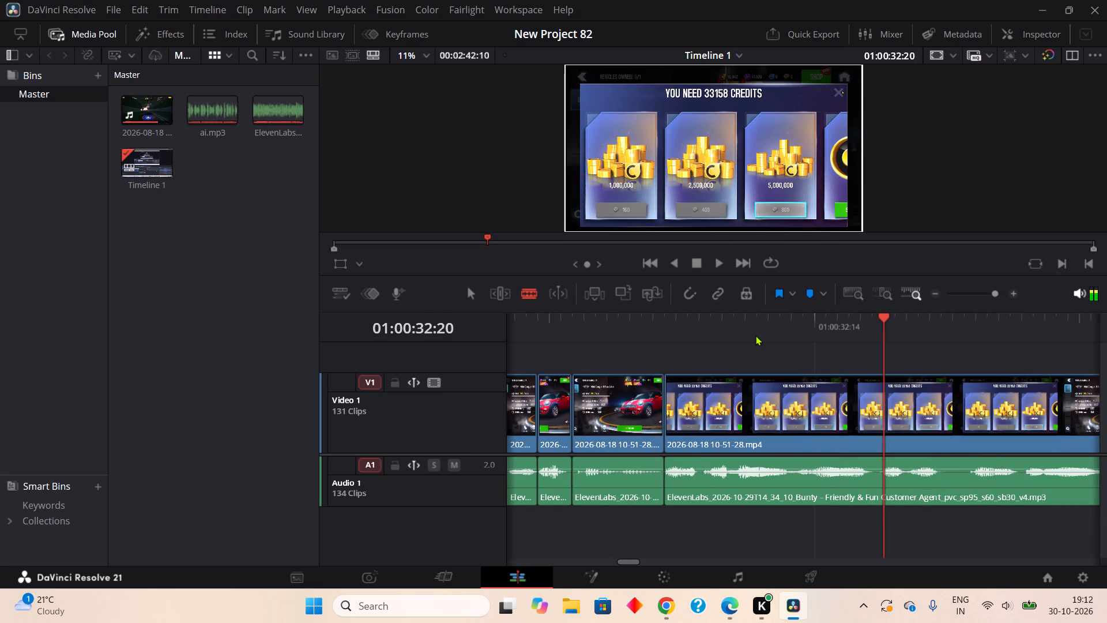
click(878, 496)
click(886, 490)
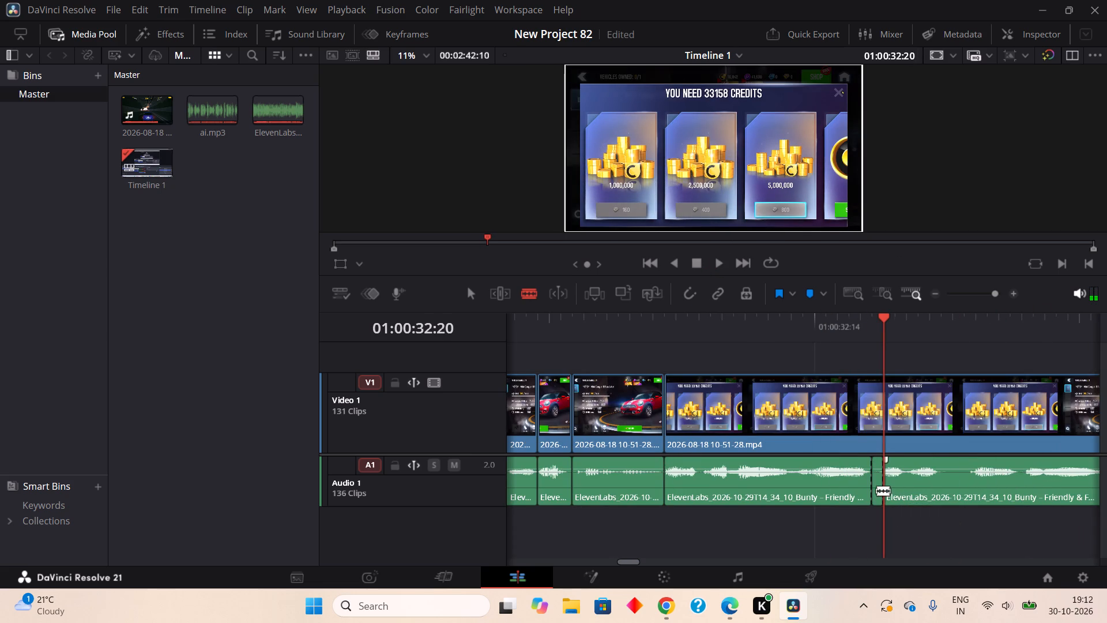
right_click(875, 490)
click(898, 252)
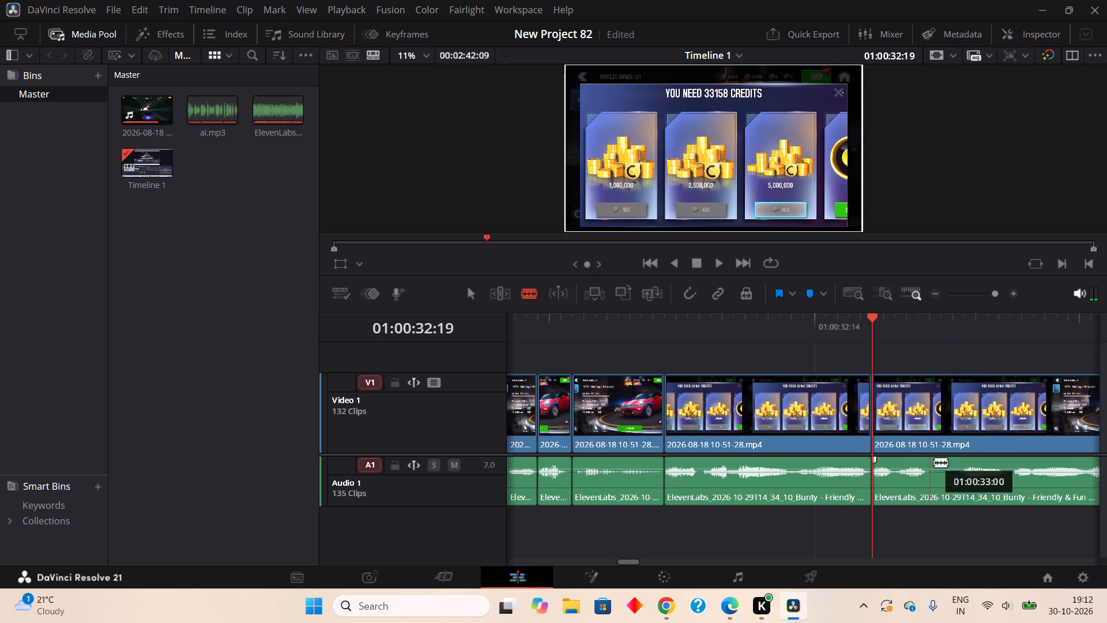
Split Audio 1 at 01:00:33:00 and 01:00:33:02 and ripple cut the two-frame silence between them.
click(936, 490)
click(964, 490)
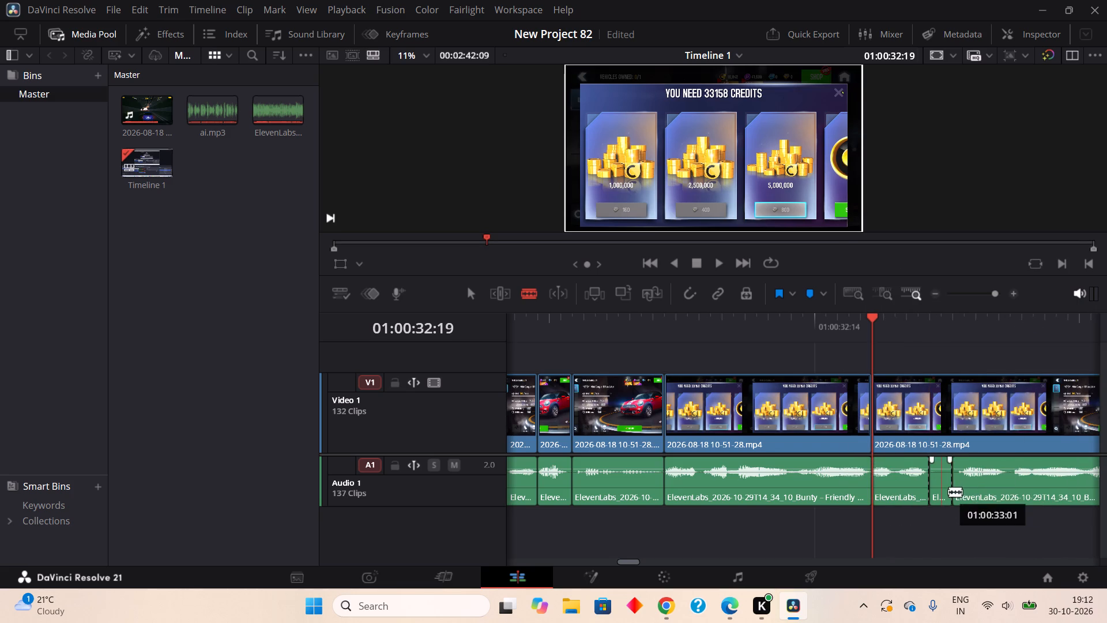
right_click(948, 491)
click(880, 252)
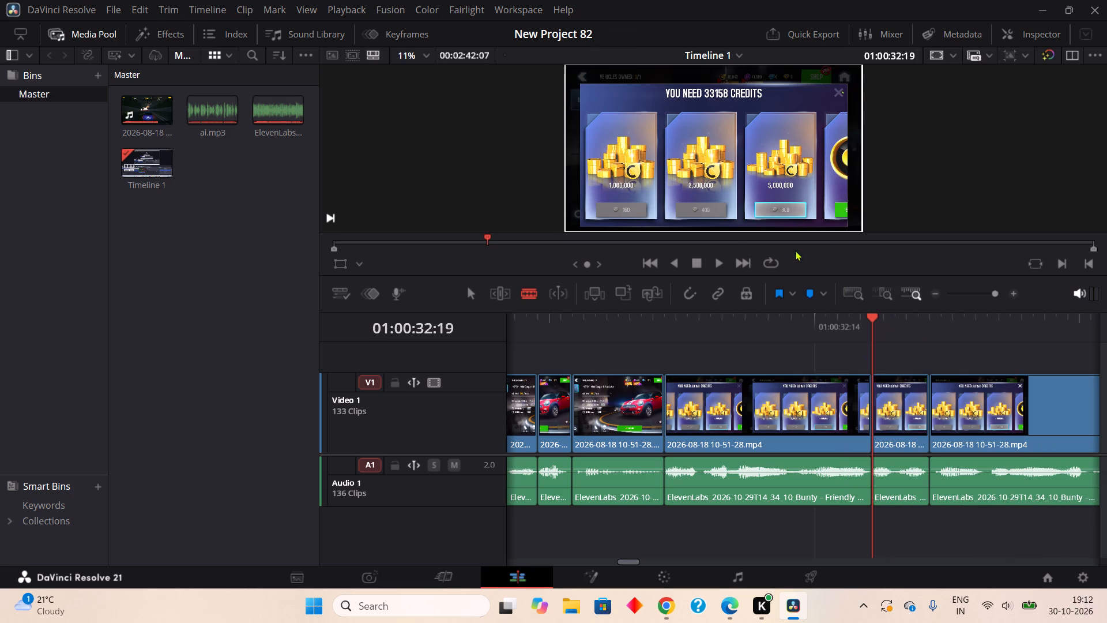
Play onward, then split Audio 1 at 01:00:33:16 and 01:00:33:18 and ripple cut the two-frame quiet piece between them.
click(717, 258)
click(699, 264)
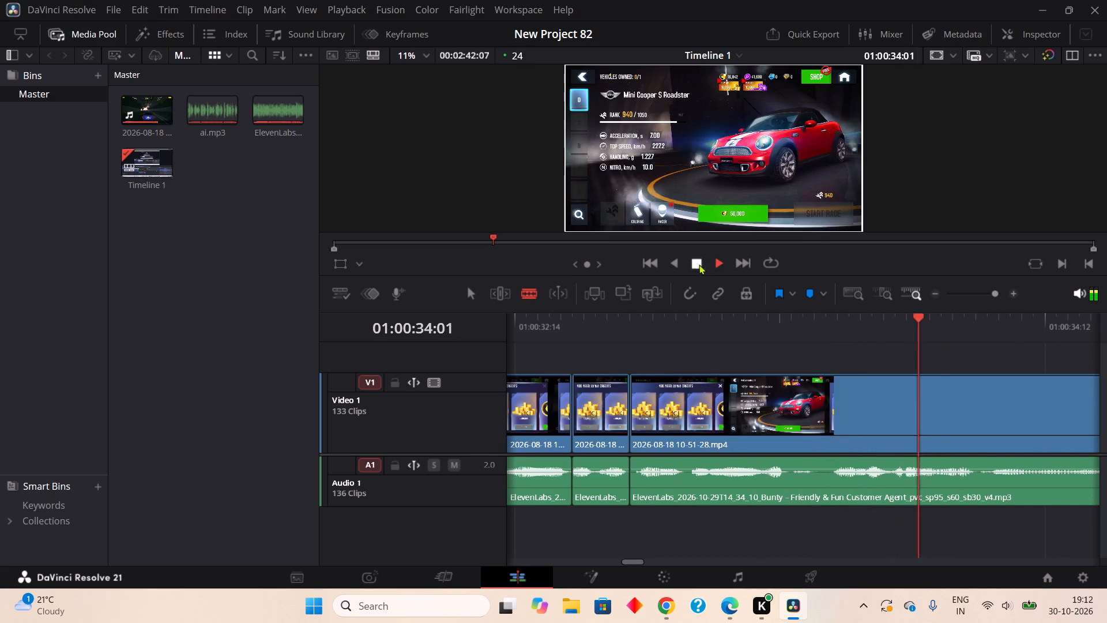
click(819, 487)
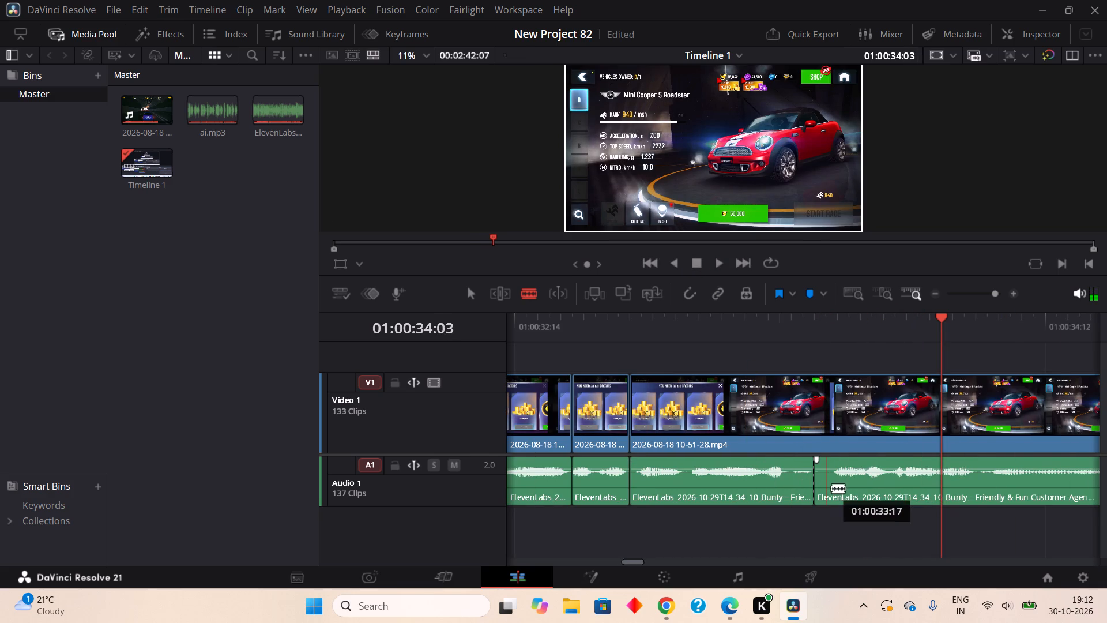
click(838, 491)
right_click(822, 485)
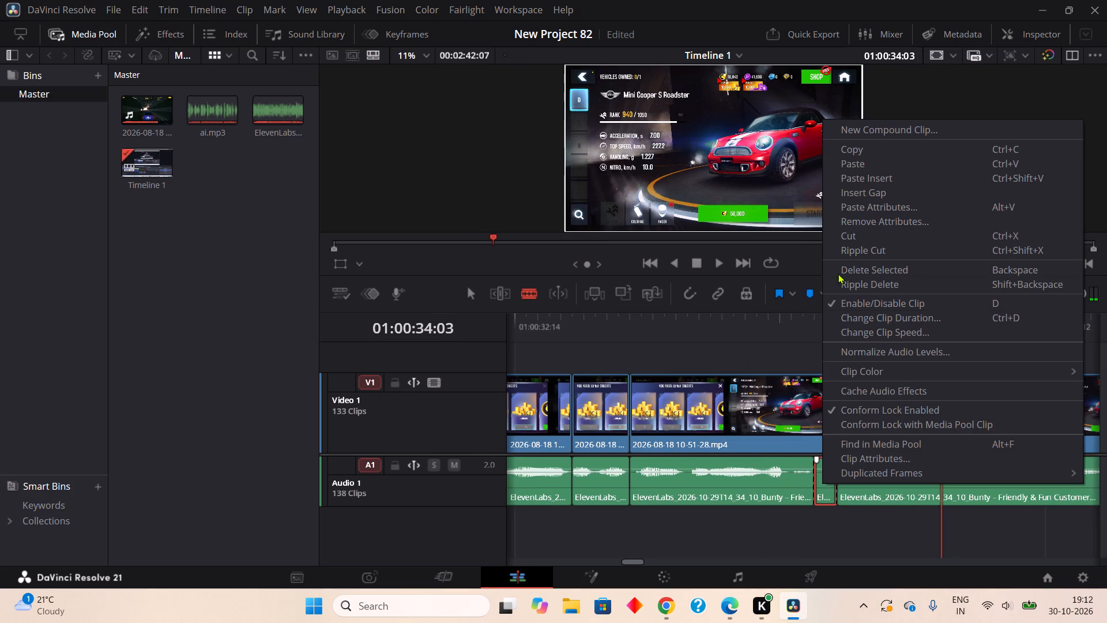
click(849, 249)
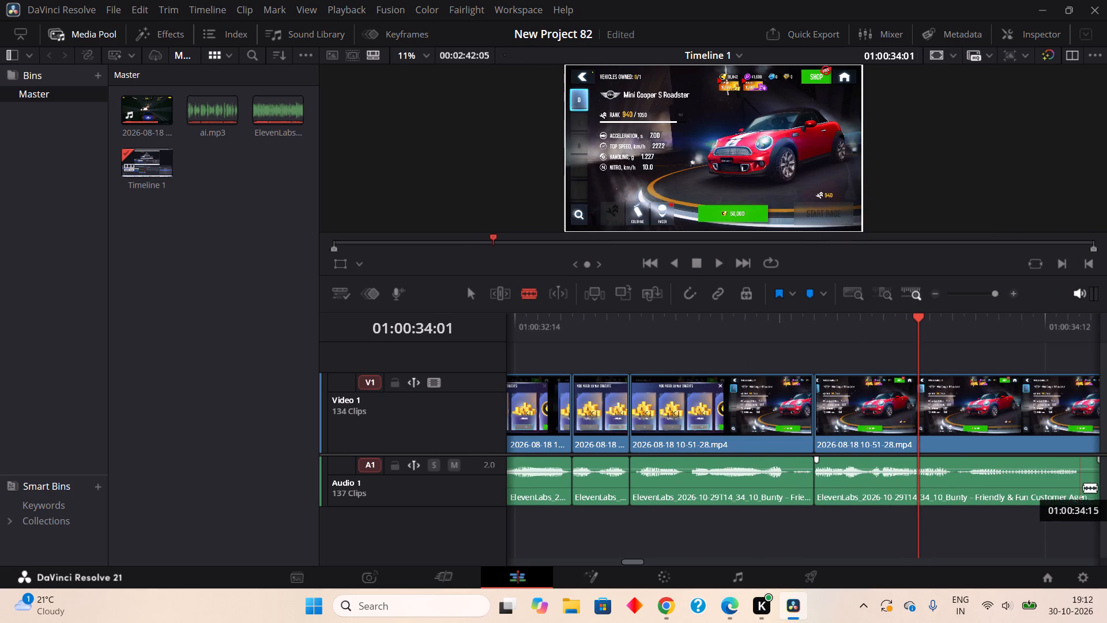
Split Audio 1 at 01:00:34:15.
click(1083, 487)
Play onward, then split Audio 1 at 01:00:34:21 and 01:00:34:22 and ripple cut the isolated frame.
double_click(713, 264)
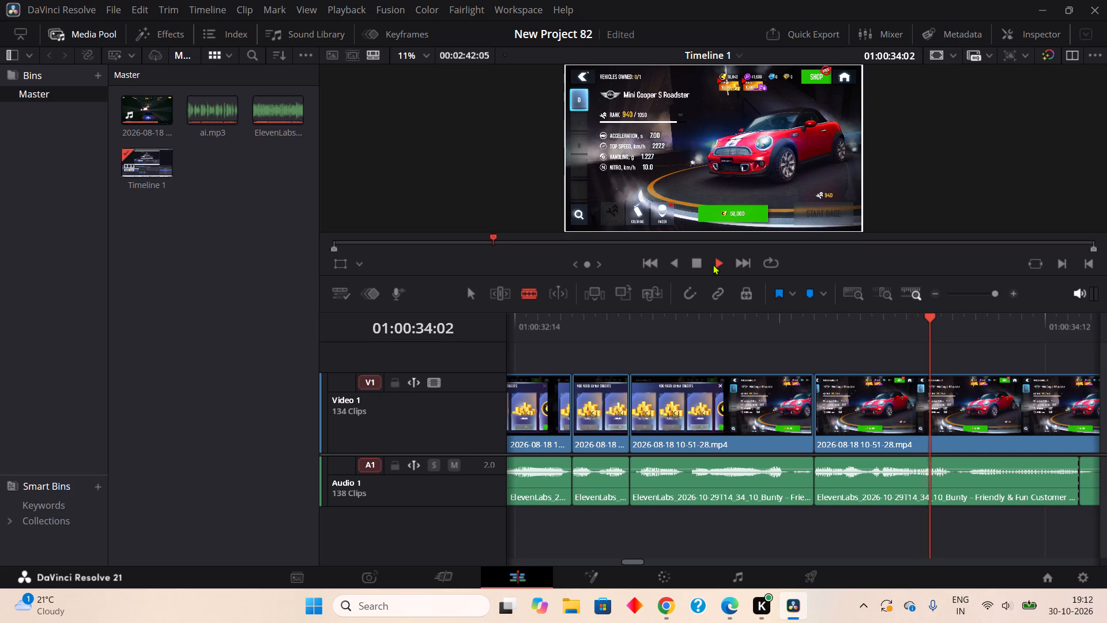
double_click(696, 261)
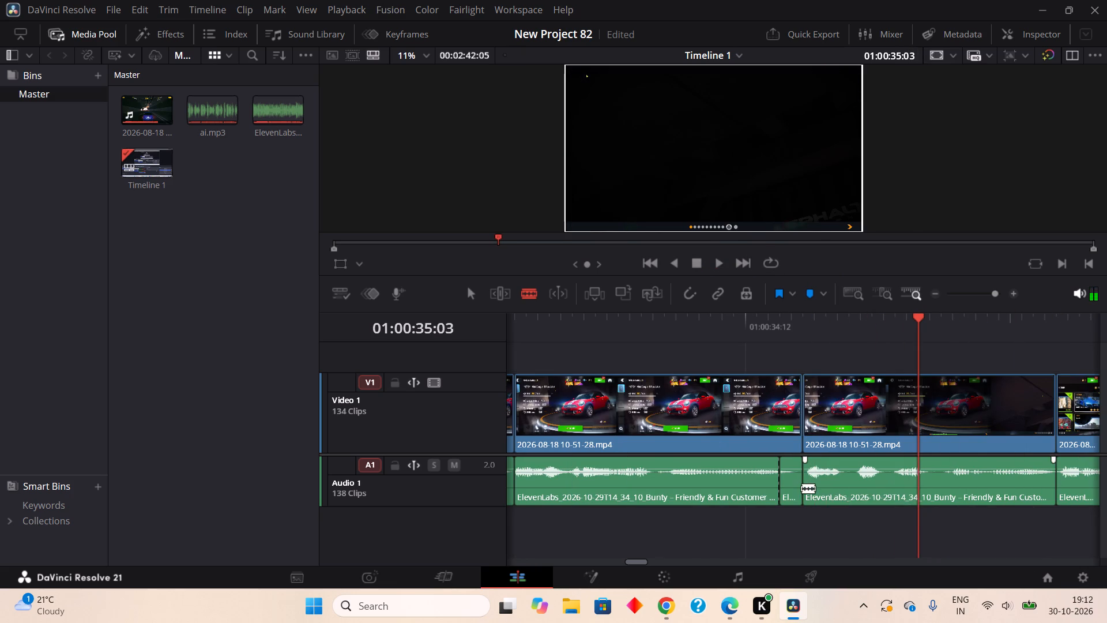
double_click(849, 491)
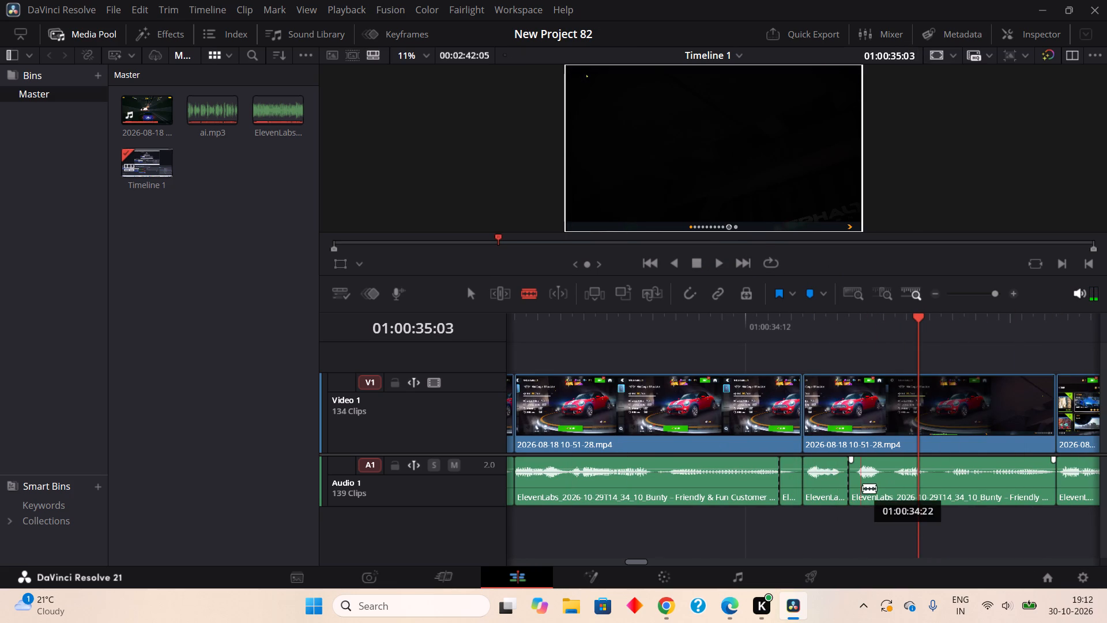
click(863, 488)
right_click(853, 489)
click(906, 254)
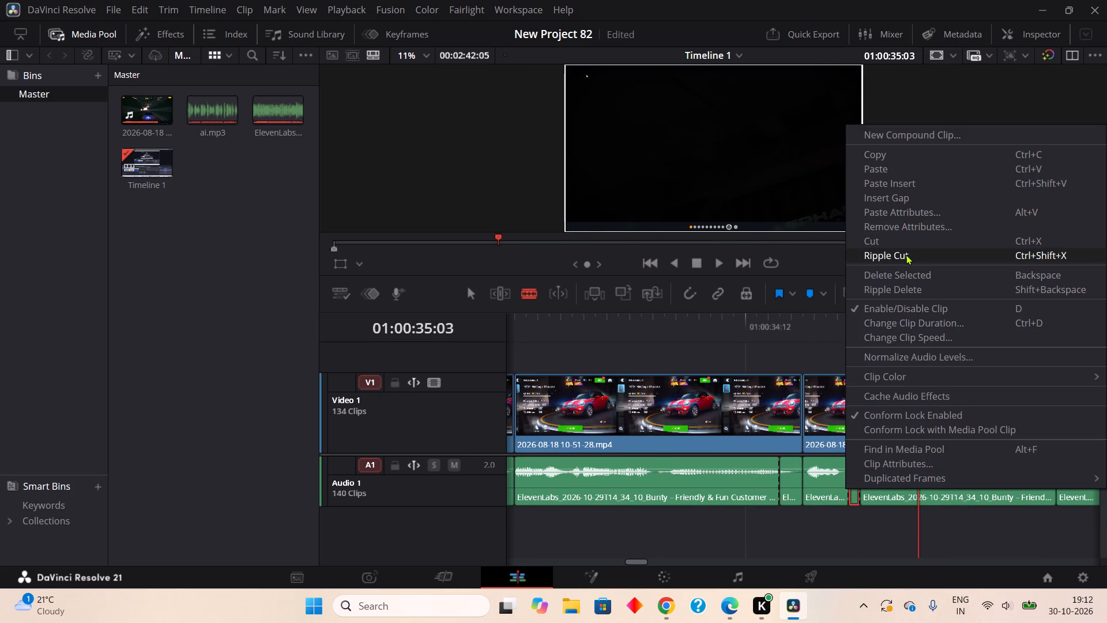
Split Audio 1 at 01:00:35:03 and 01:00:35:04 and ripple cut the single frame between them.
click(925, 490)
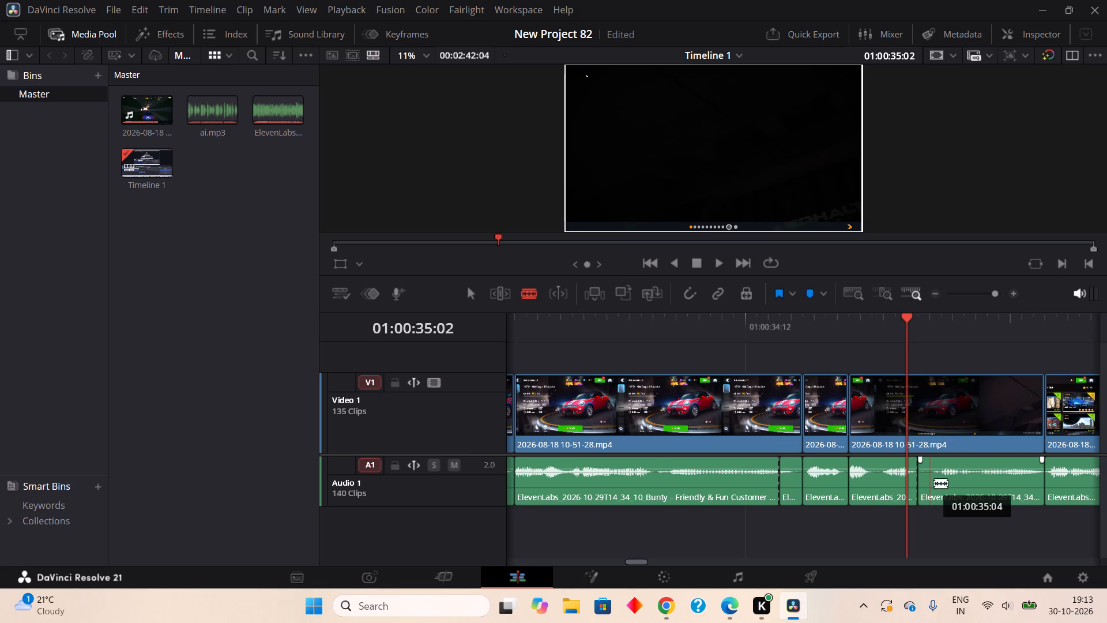
click(938, 483)
right_click(922, 491)
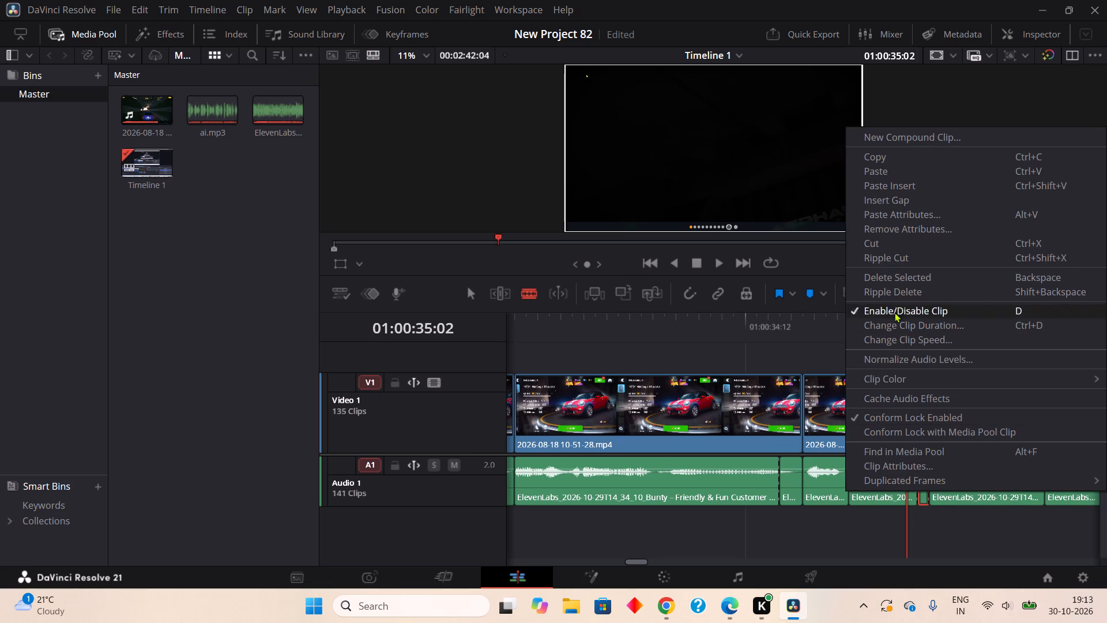
click(872, 257)
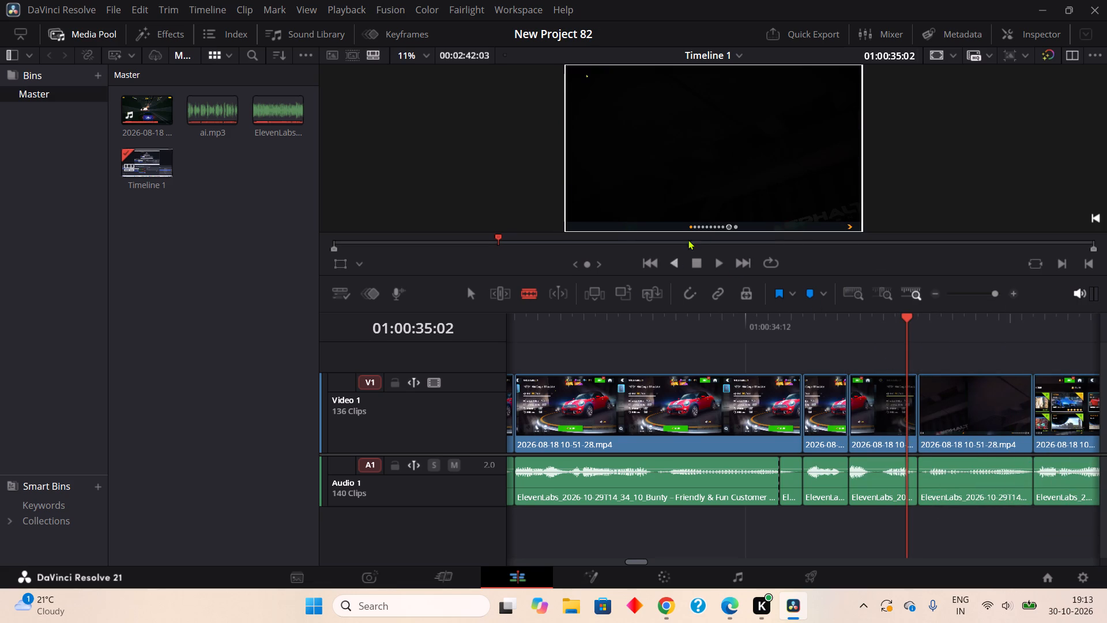
Play onward, then split Audio 1 at 01:00:36:06 and 01:00:36:08 and ripple cut the two-frame quiet piece between them.
click(718, 258)
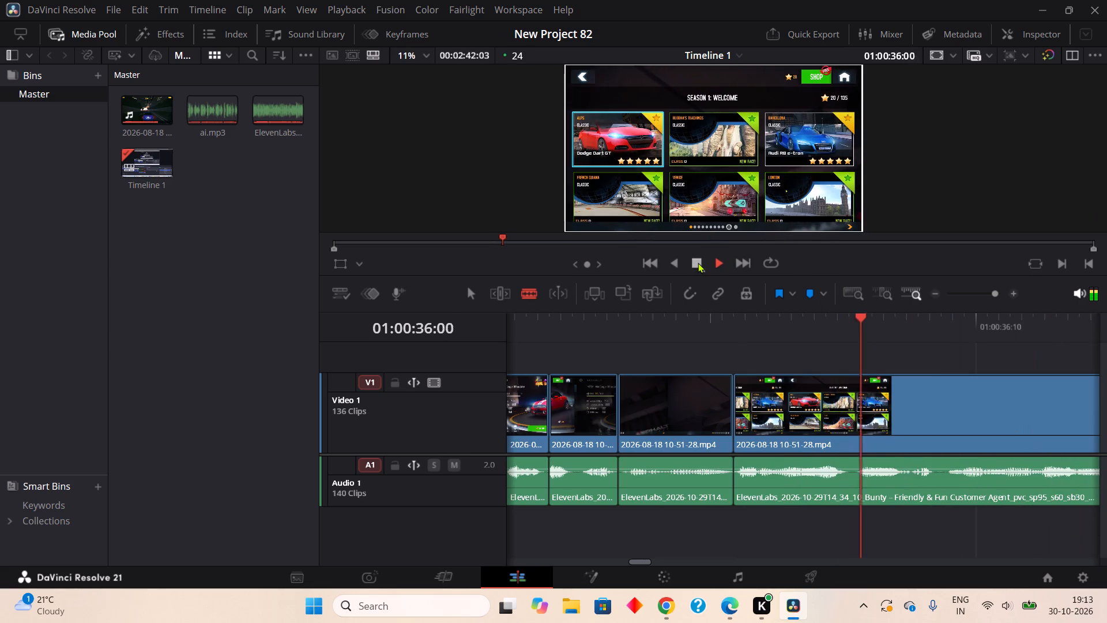
click(698, 262)
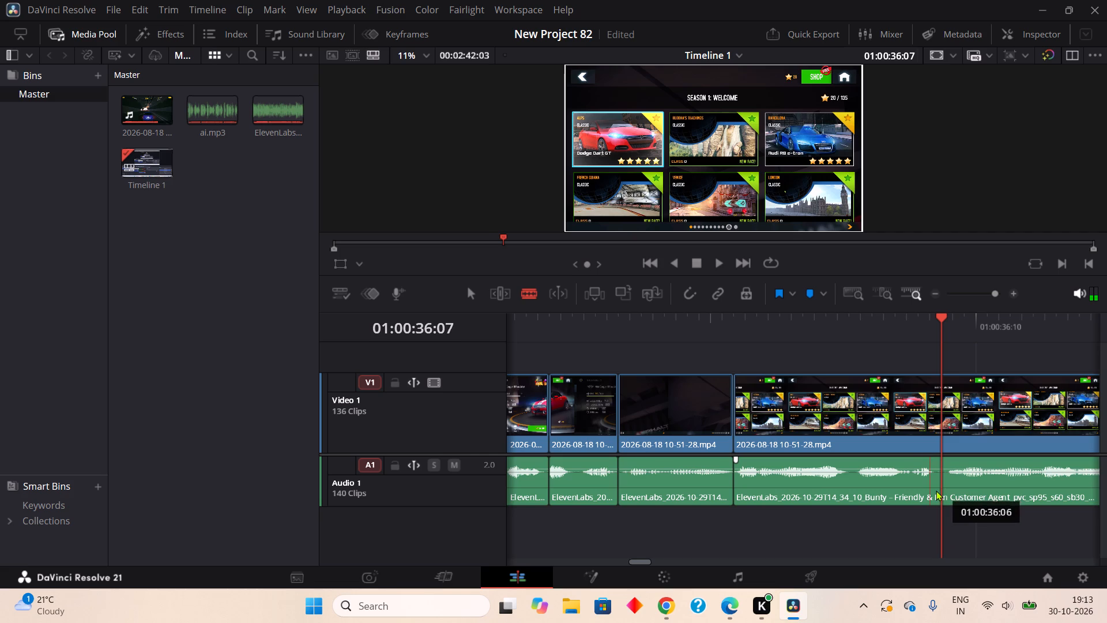
click(936, 490)
click(954, 492)
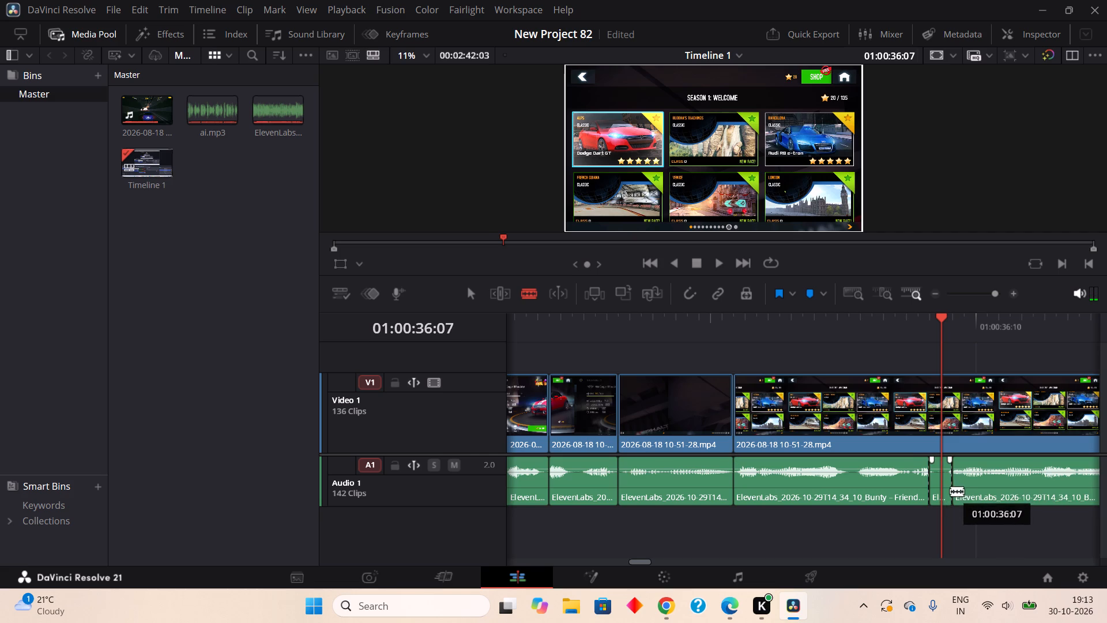
right_click(948, 492)
double_click(886, 259)
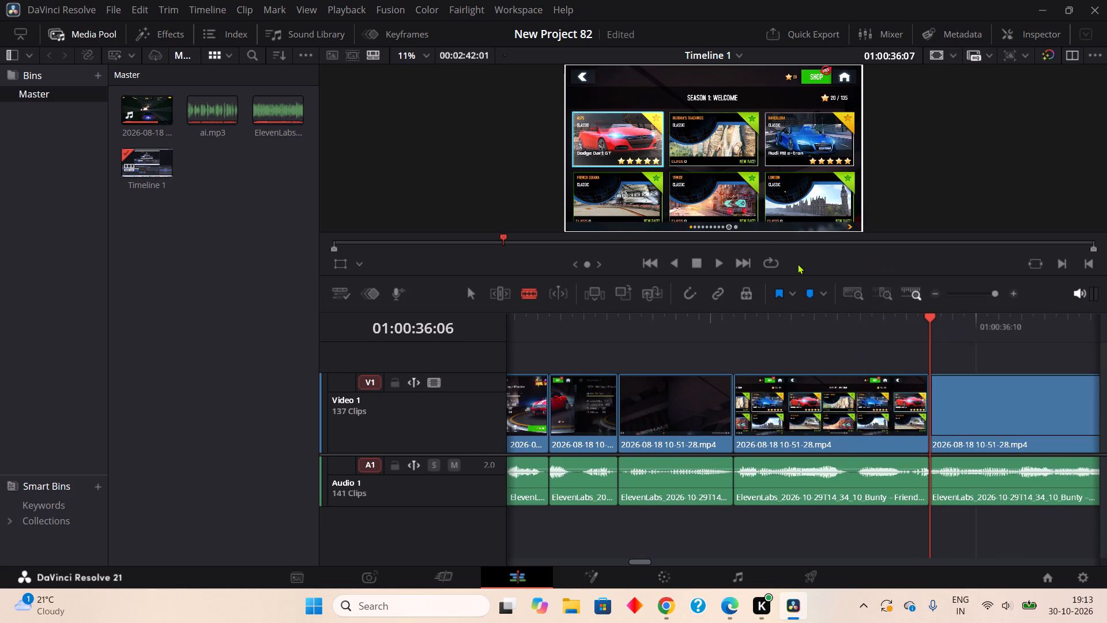
Play onward, then split Audio 1 at 01:00:37:10 and 01:00:37:12 and ripple cut the two-frame silence between them.
click(718, 263)
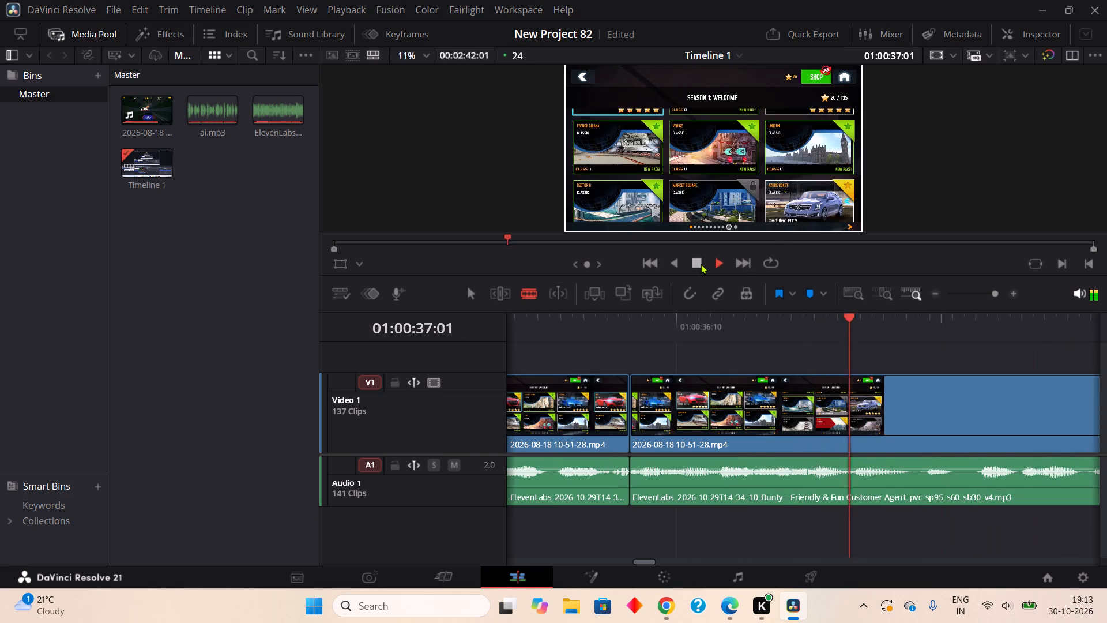
double_click(701, 264)
click(956, 498)
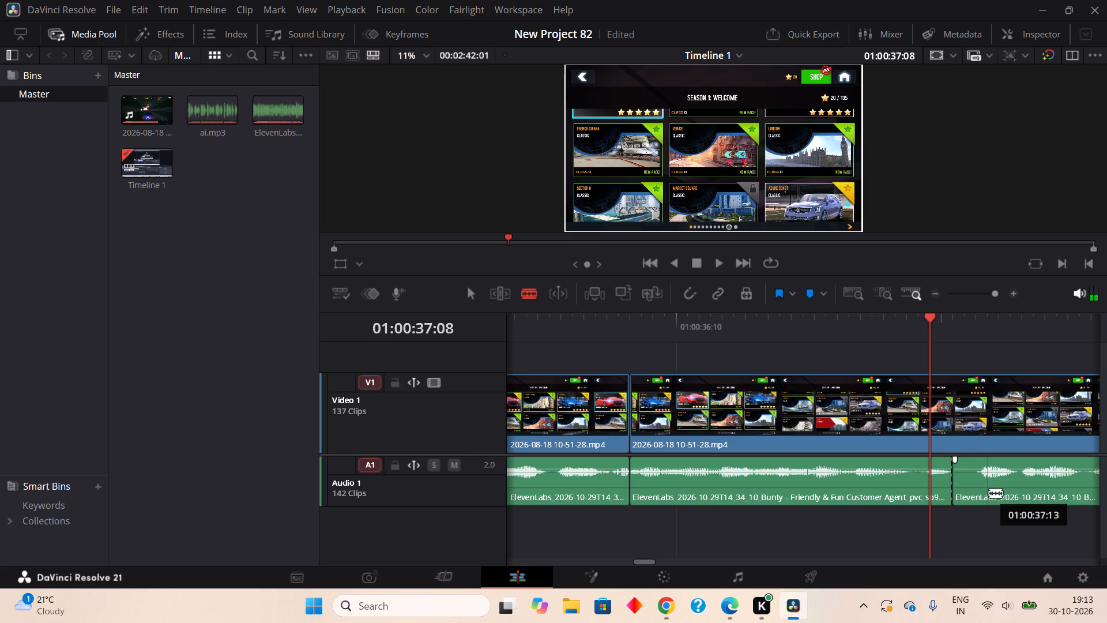
click(981, 494)
right_click(958, 487)
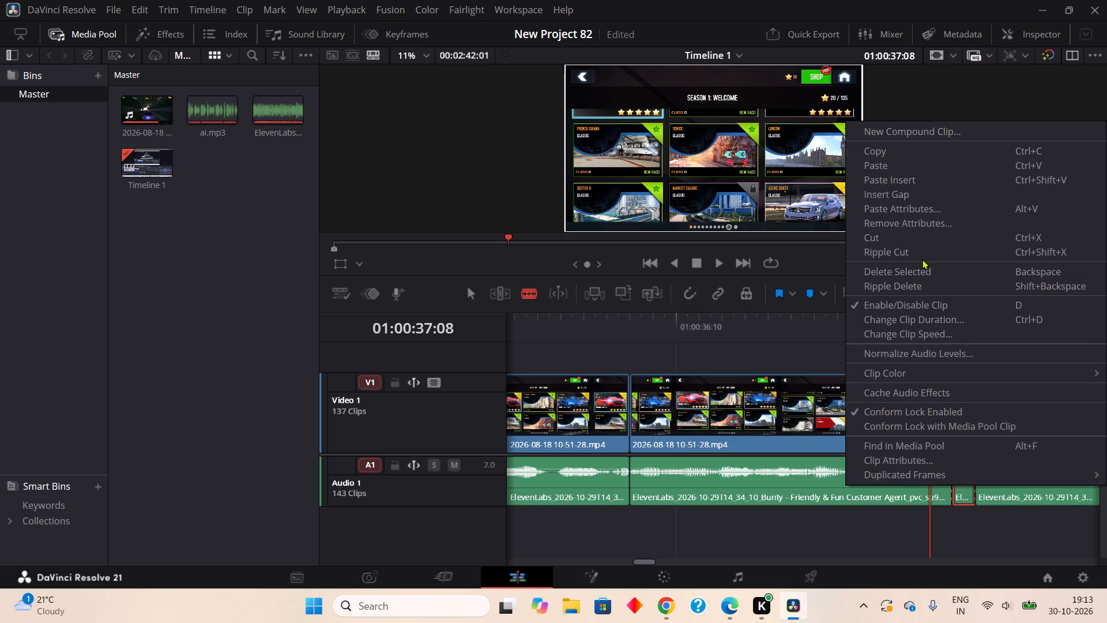
click(916, 256)
Play onward, then split Audio 1 at 01:00:38:04 and ripple cut the single frame before the edit at 01:00:38:05.
double_click(721, 265)
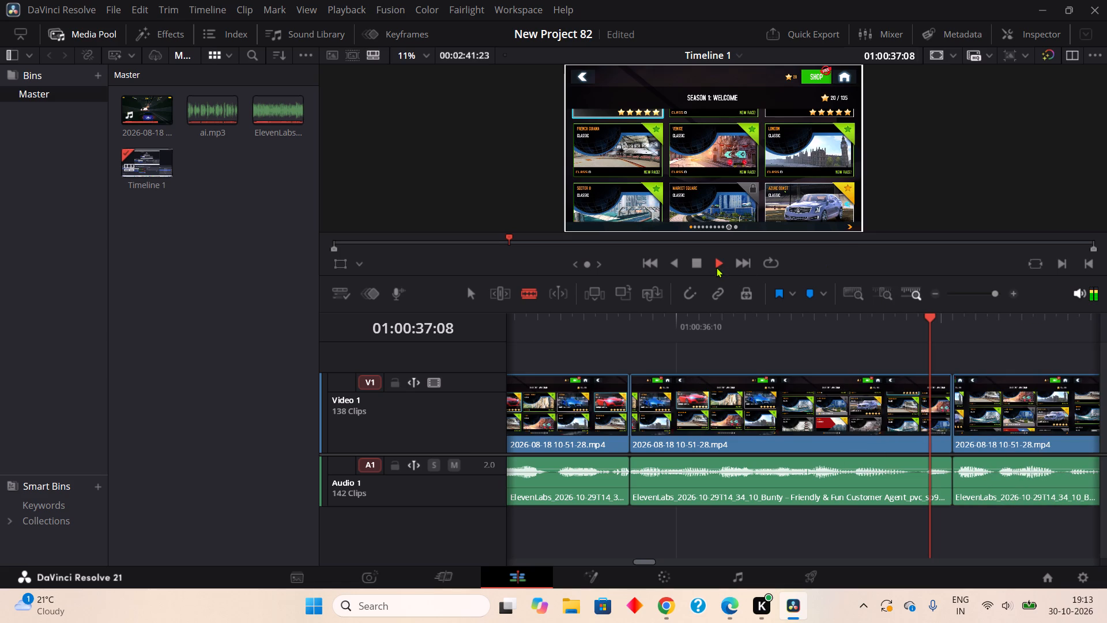
click(698, 264)
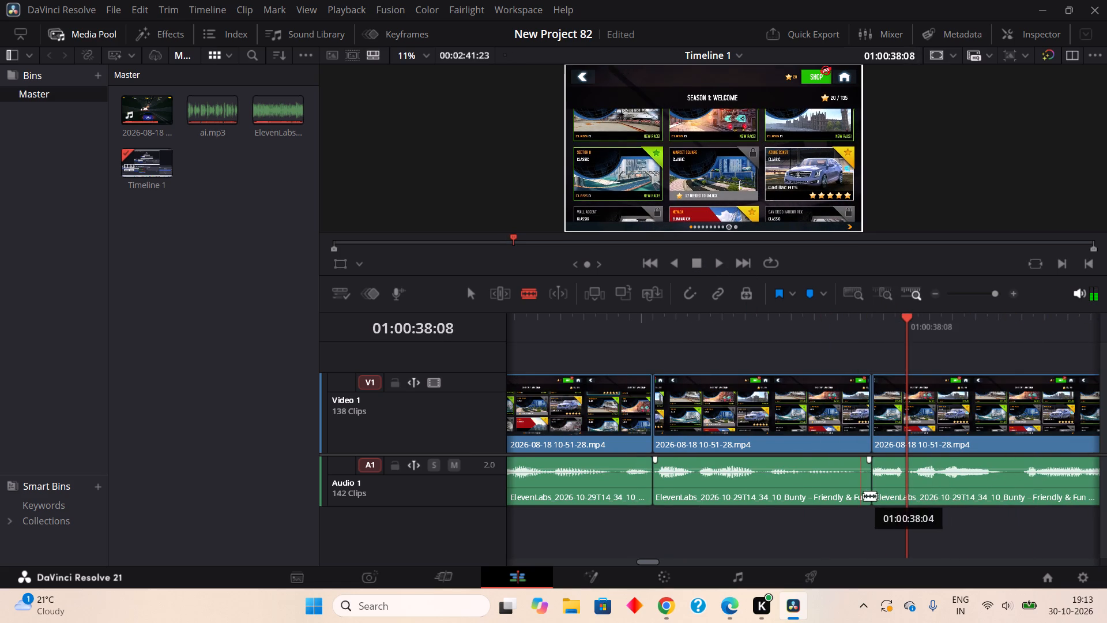
click(863, 496)
right_click(863, 493)
click(882, 260)
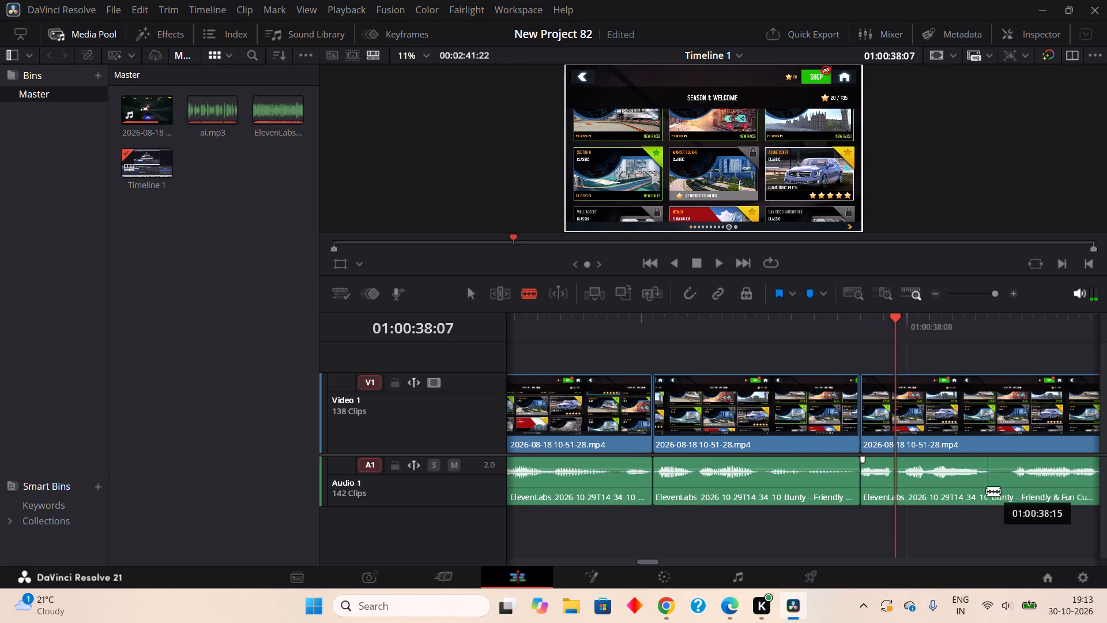
Split Audio 1 at 01:00:38:15 and 01:00:38:17 and ripple cut the two-frame silence between them.
click(995, 492)
click(1021, 486)
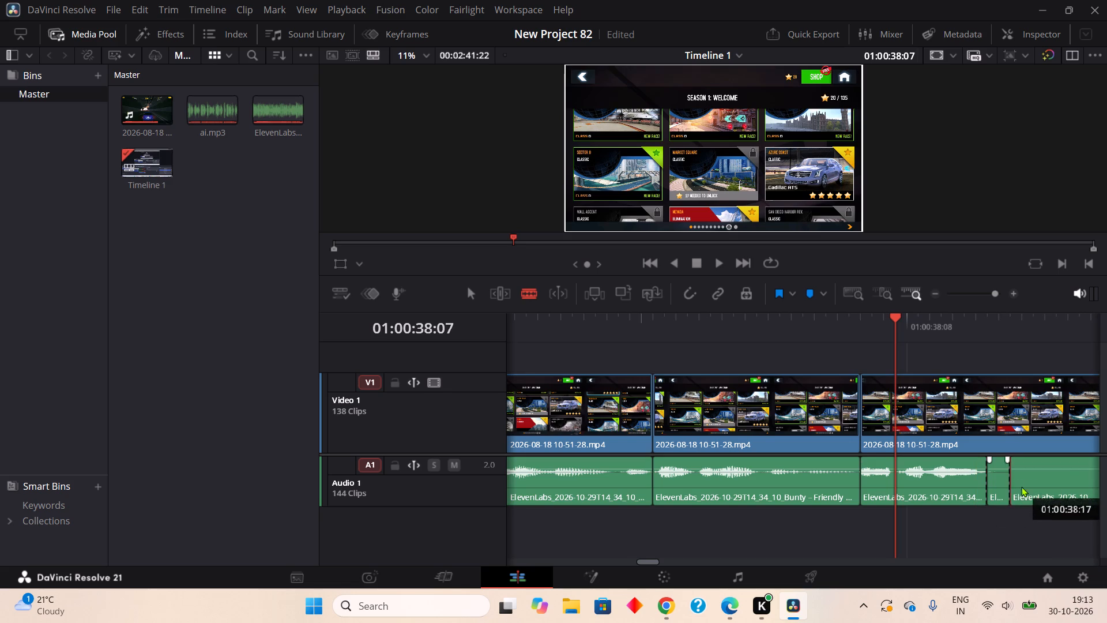
right_click(998, 492)
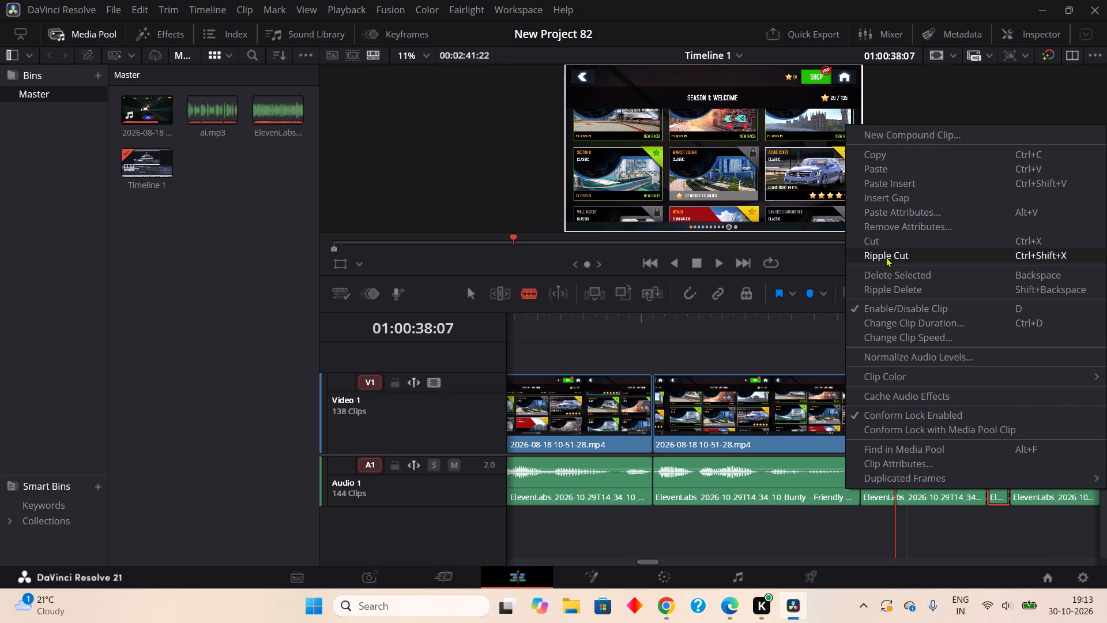
click(886, 257)
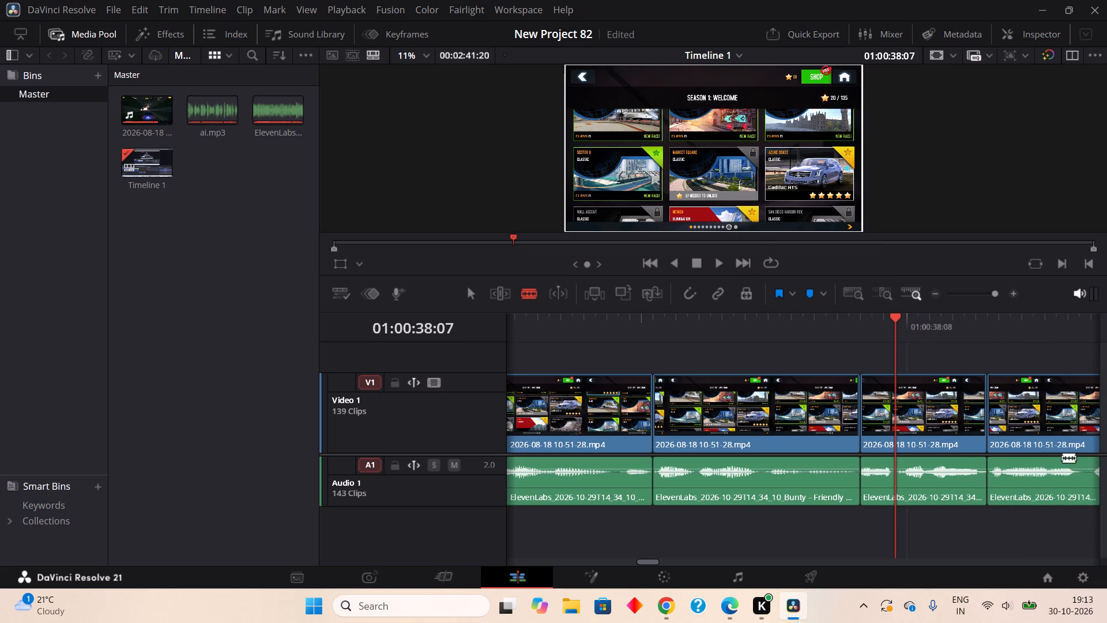
Split Audio 1 at 01:00:38:23 and 01:00:39:00 and ripple cut the isolated frame.
click(1087, 502)
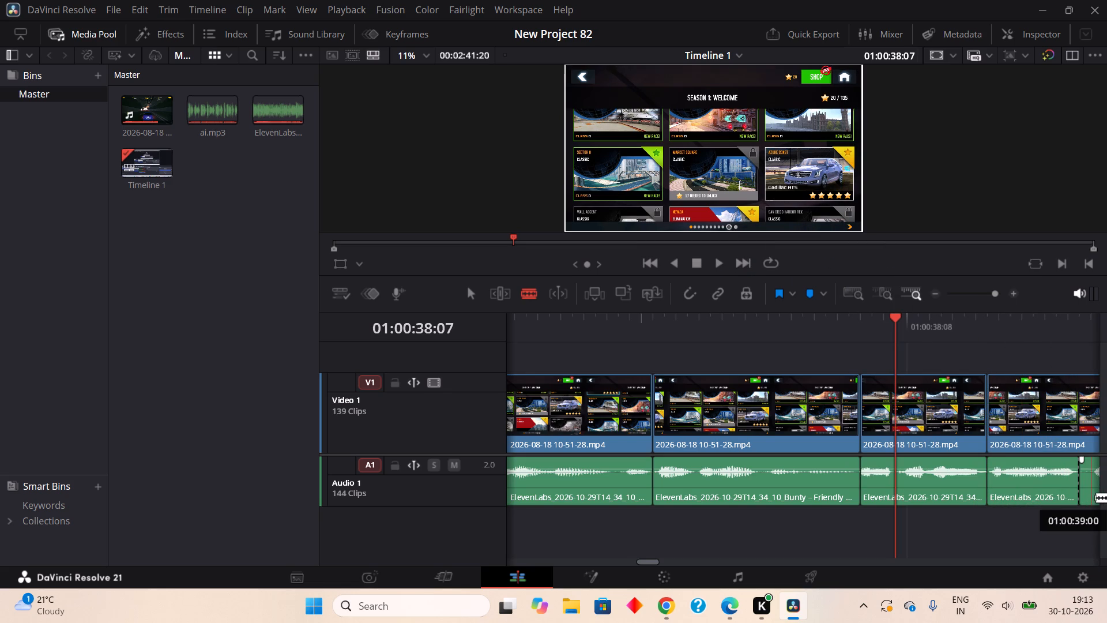
click(1095, 497)
right_click(1088, 500)
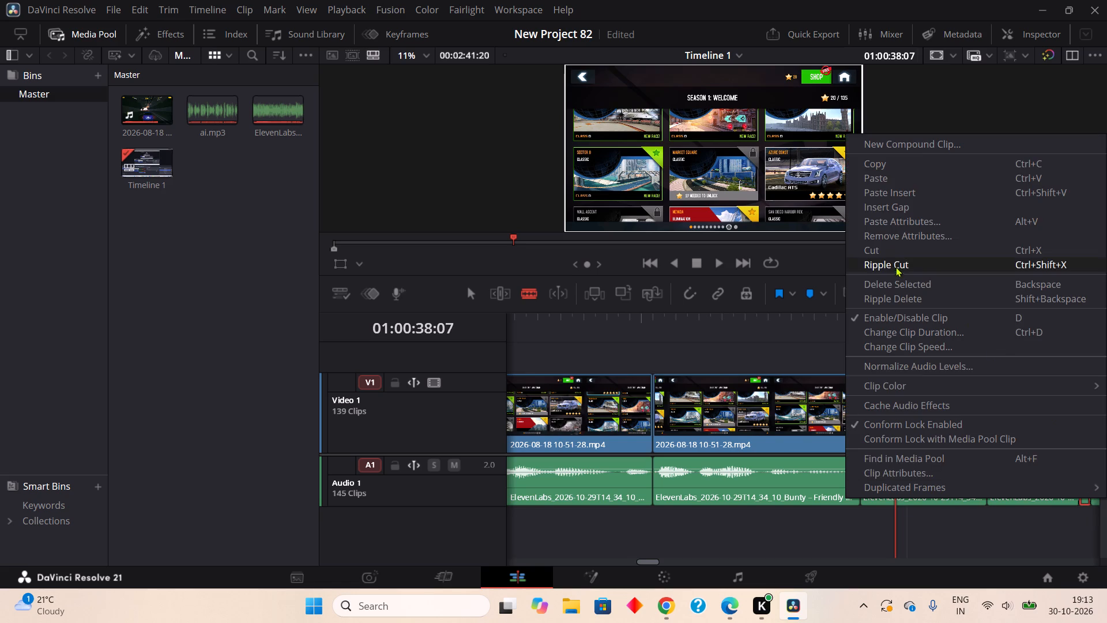
click(893, 264)
Play onward, then split Audio 1 at 01:00:39:10 and 01:00:39:11 and ripple cut the frame between them.
click(717, 265)
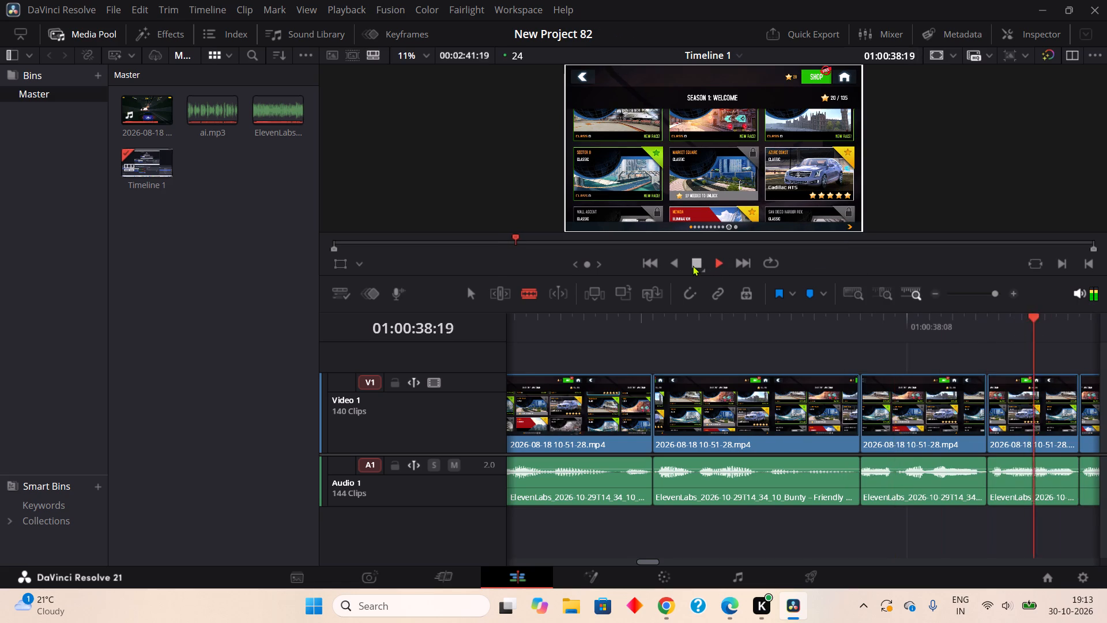
double_click(696, 264)
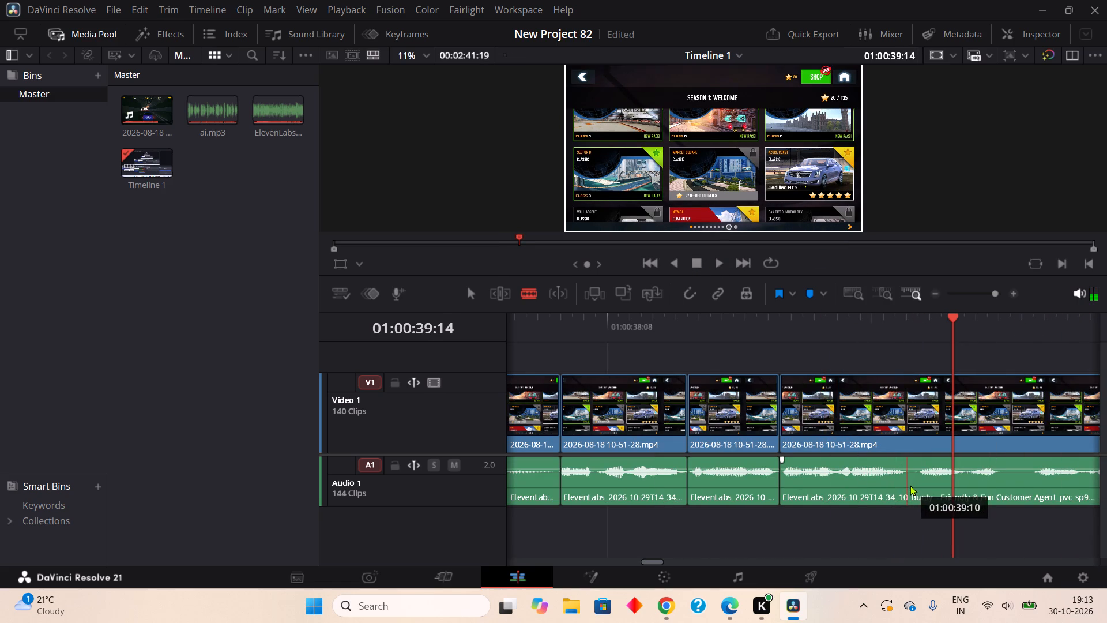
click(912, 485)
double_click(924, 485)
right_click(913, 491)
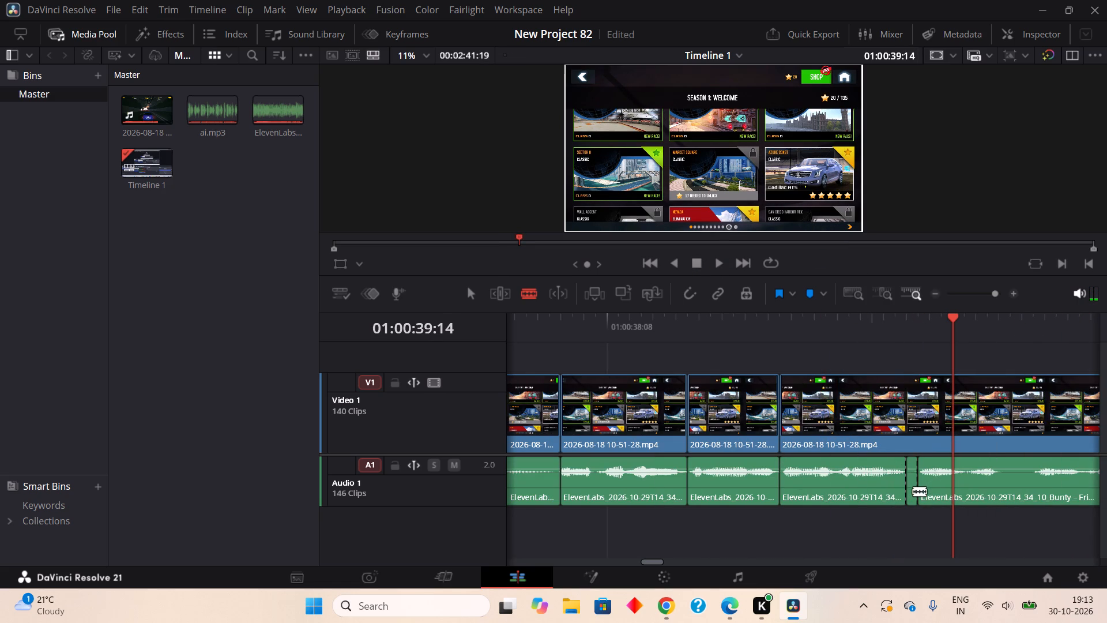
double_click(869, 262)
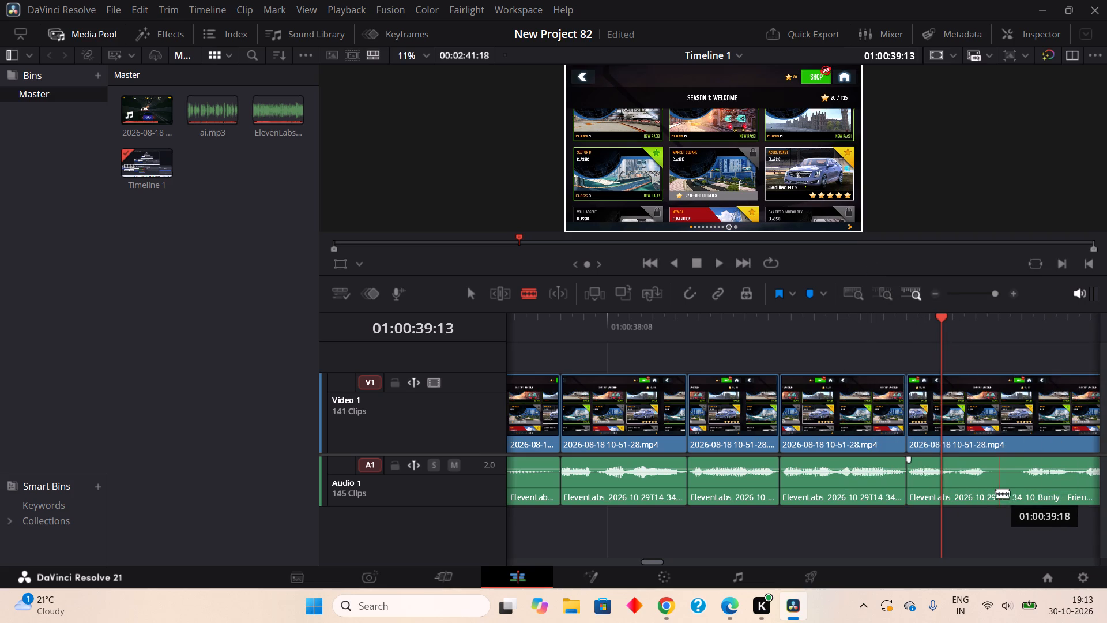
Split Audio 1 at 01:00:39:17 and 01:00:39:20 and ripple cut the three-frame quiet piece between them.
double_click(988, 494)
double_click(1027, 489)
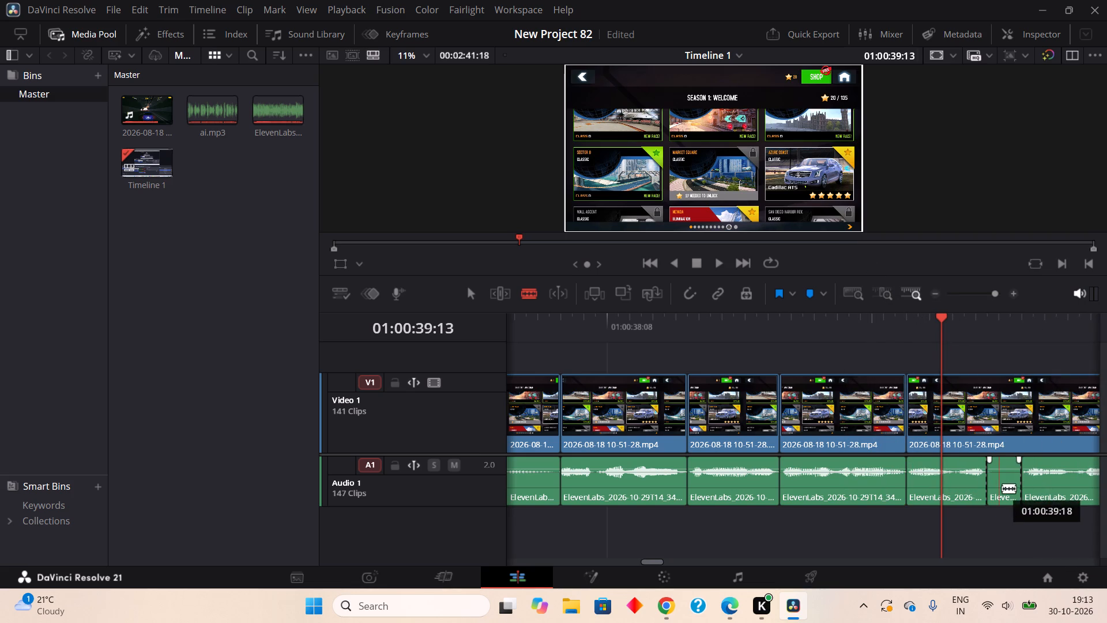
right_click(1002, 488)
click(890, 257)
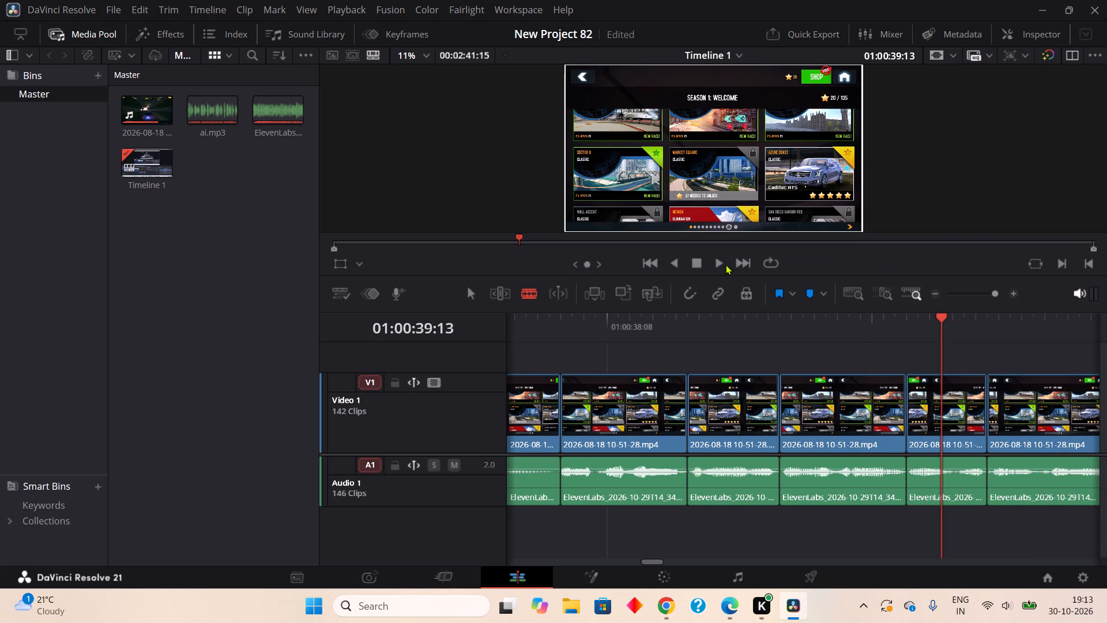
Play onward past 01:00:41:01, then ripple cut the already split one-frame Audio 1 piece starting at 01:00:41:00.
click(718, 261)
double_click(696, 261)
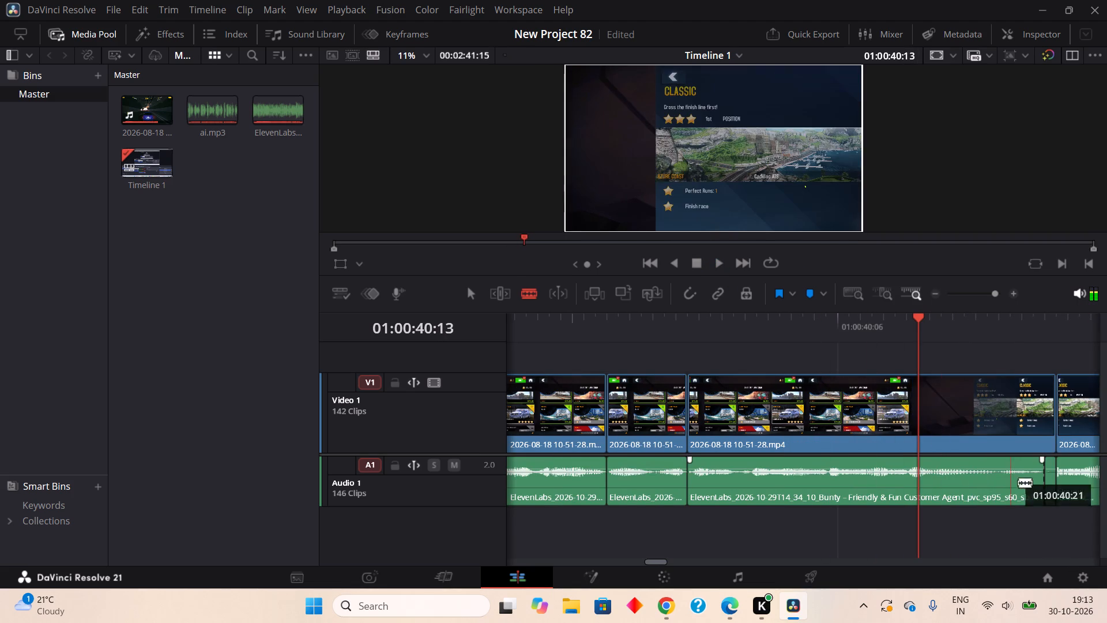
double_click(717, 260)
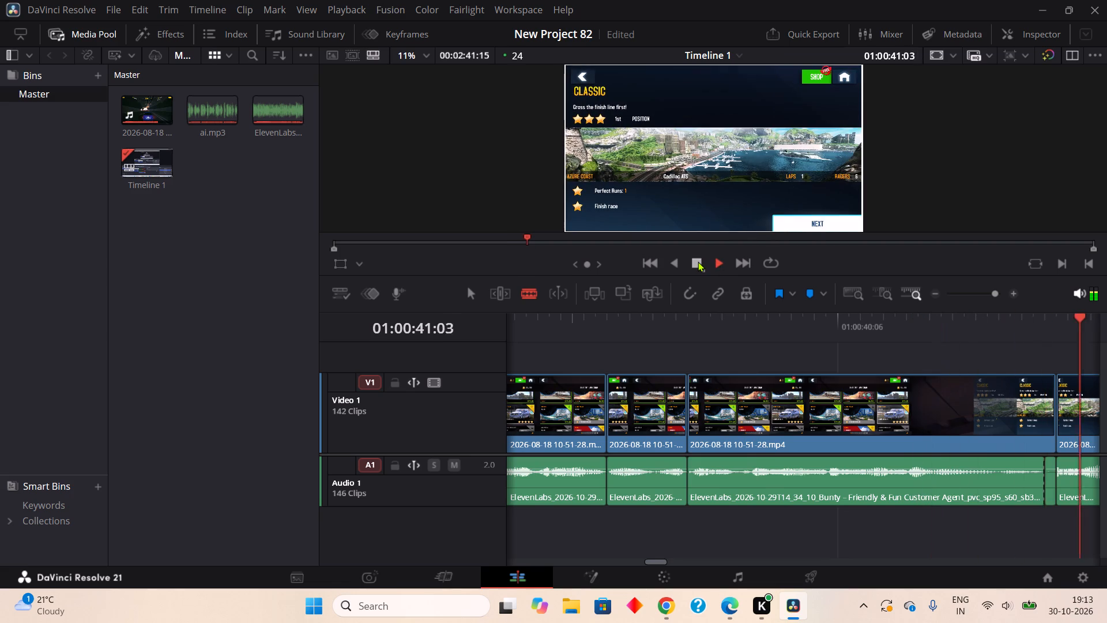
click(698, 261)
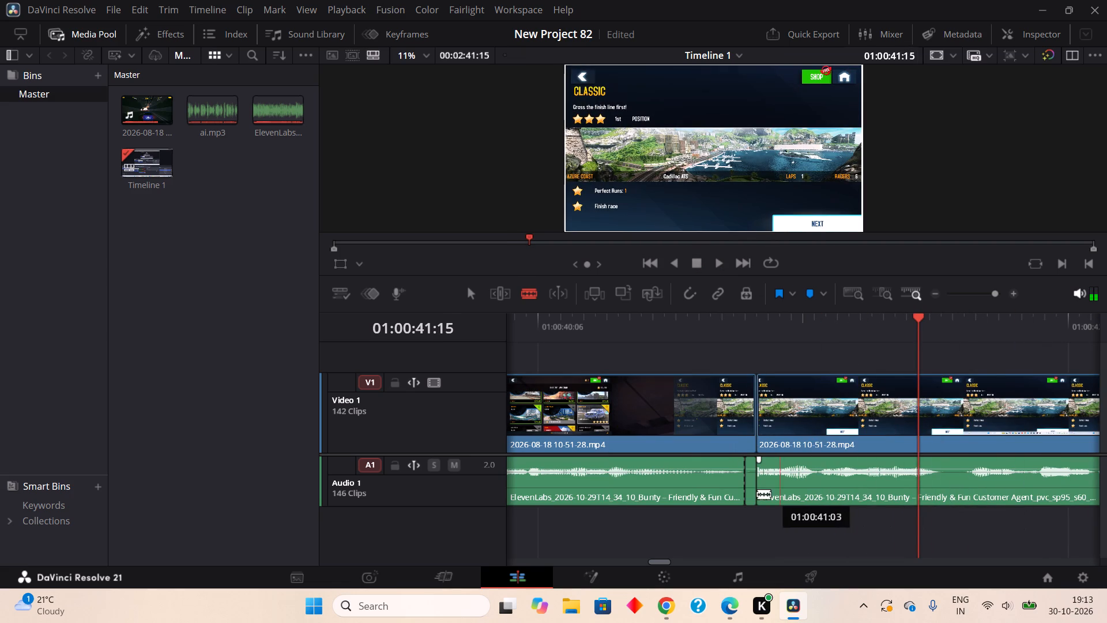
right_click(752, 493)
click(800, 250)
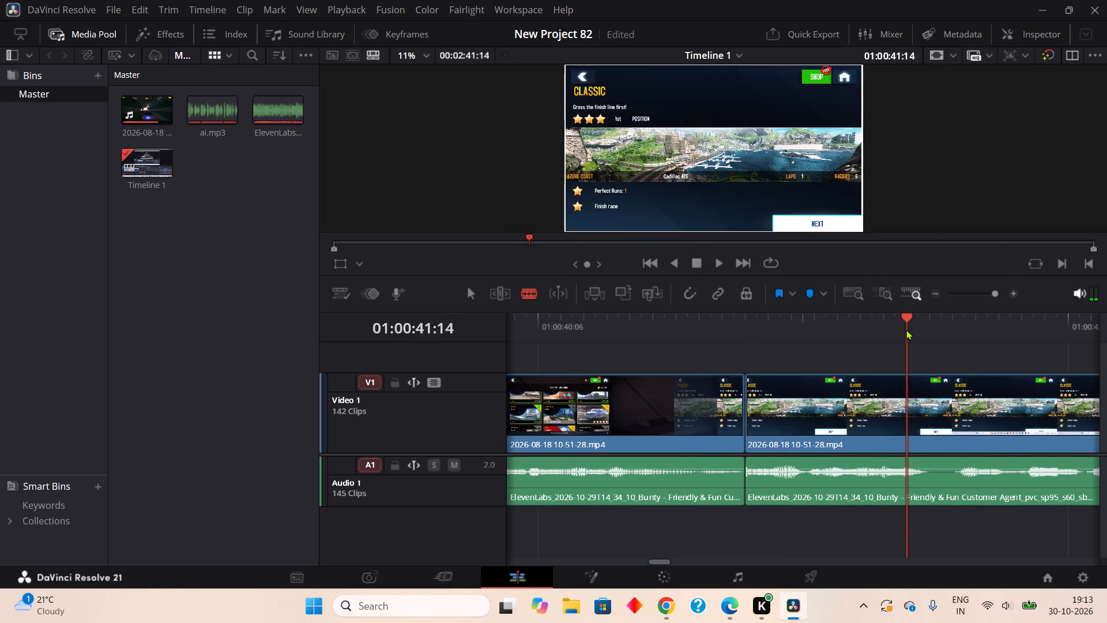
Split Audio 1 at 01:00:41:16 and 01:00:41:18 and ripple cut the two-frame silence between them.
double_click(933, 498)
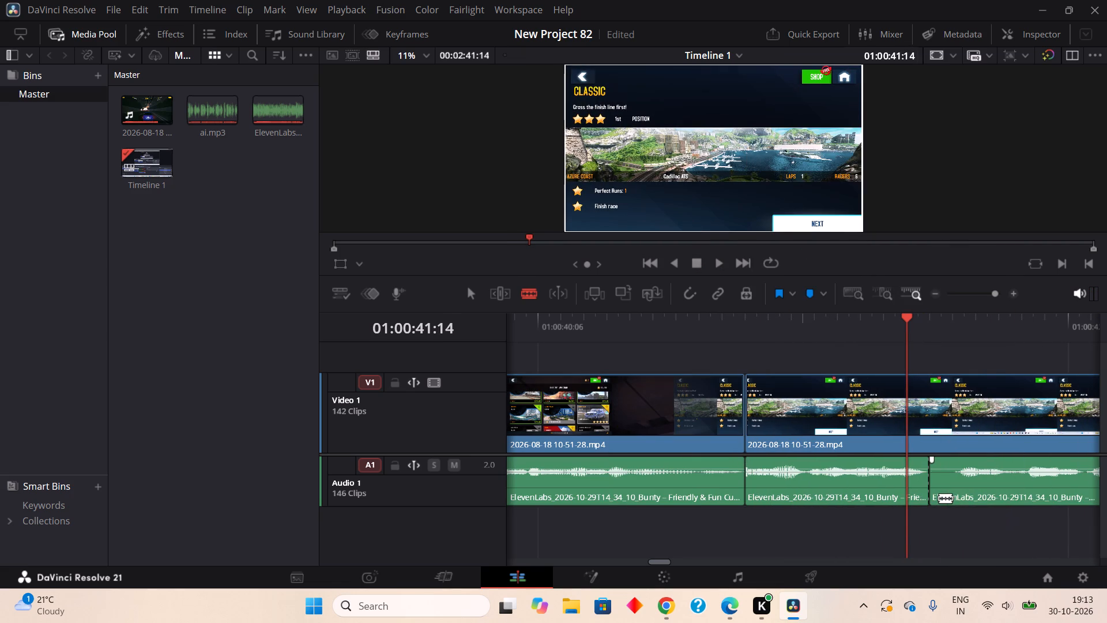
click(958, 498)
right_click(940, 484)
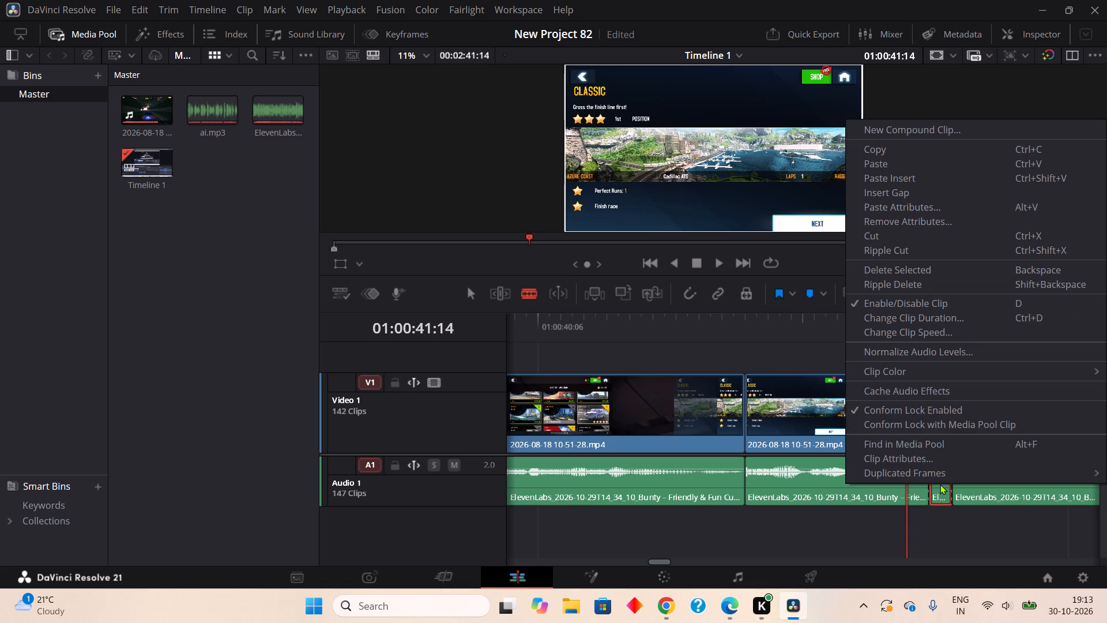
click(898, 250)
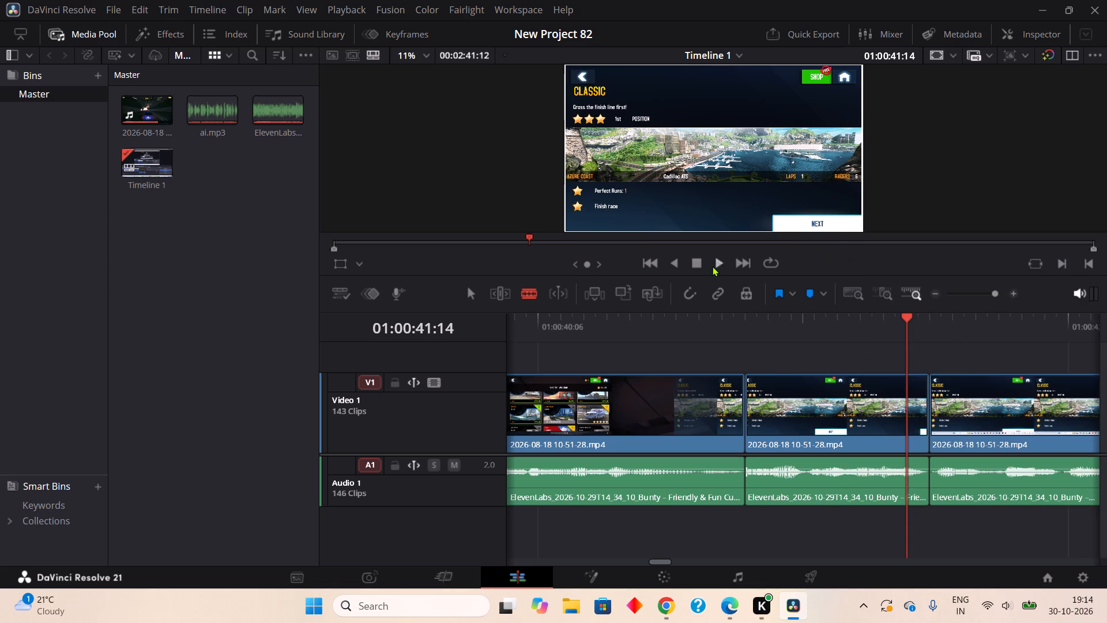
Play onward to 01:00:42:19, then split Audio 1 at 01:00:42:20 and ripple cut the one-frame piece starting at 01:00:42:19.
click(712, 266)
double_click(693, 260)
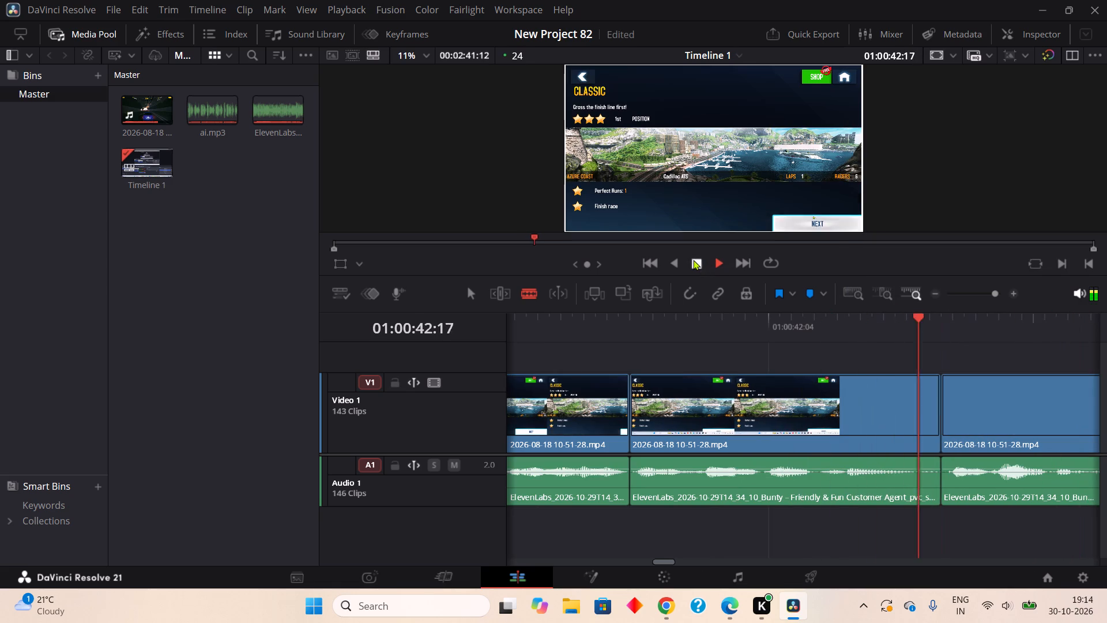
click(954, 493)
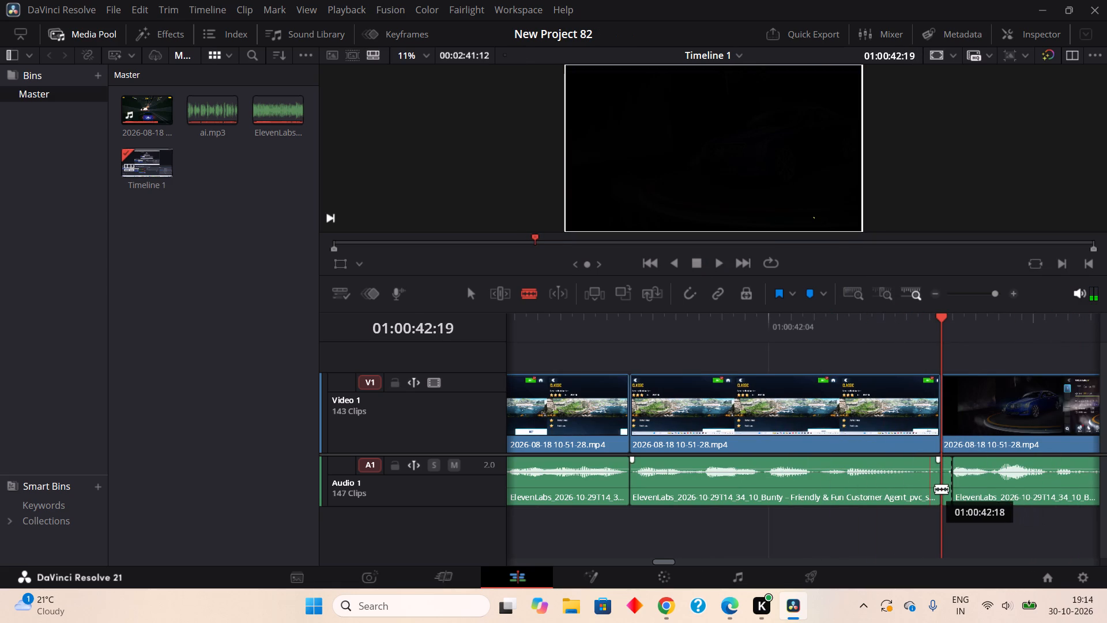
right_click(947, 489)
click(880, 258)
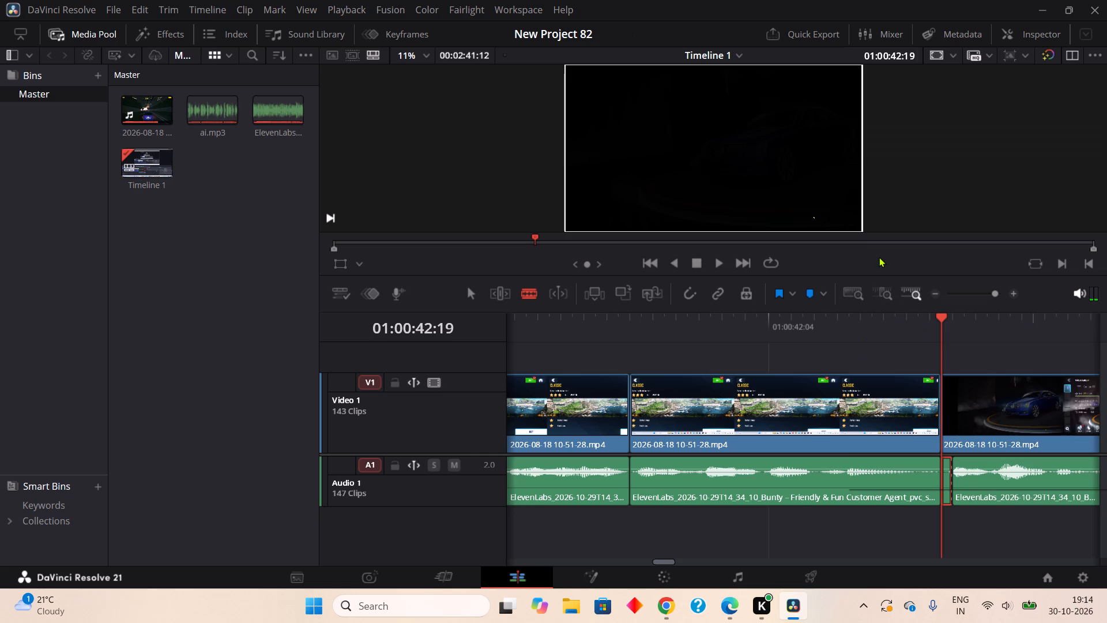
Play onward to 01:00:45:18, then split Audio 1 at 01:00:45:04 and ripple cut the one-frame piece up to the existing edit.
click(718, 262)
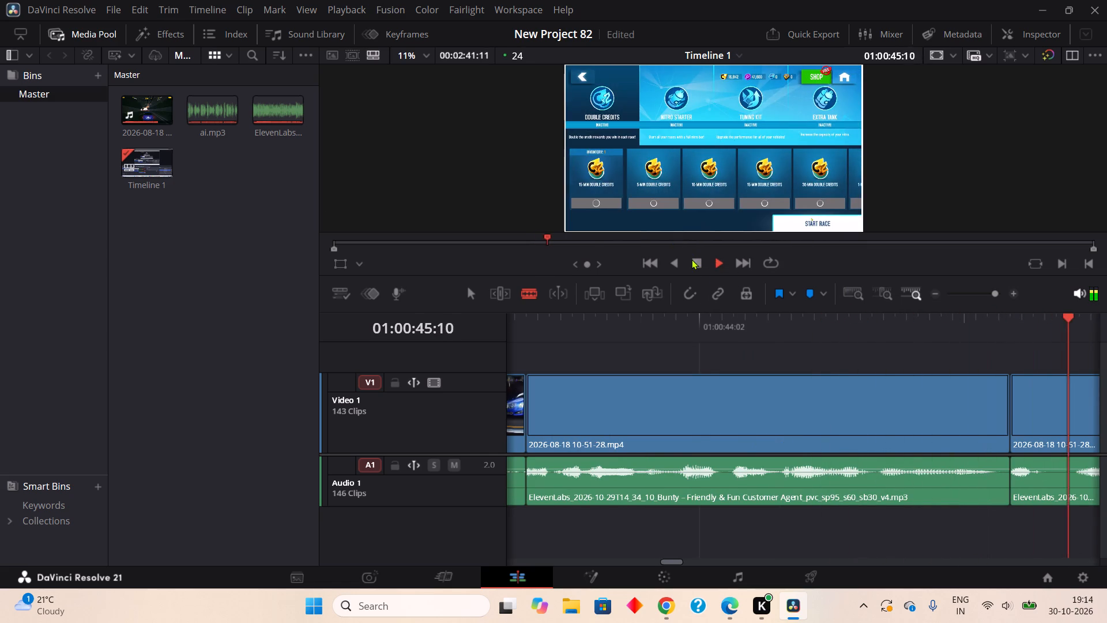
click(692, 260)
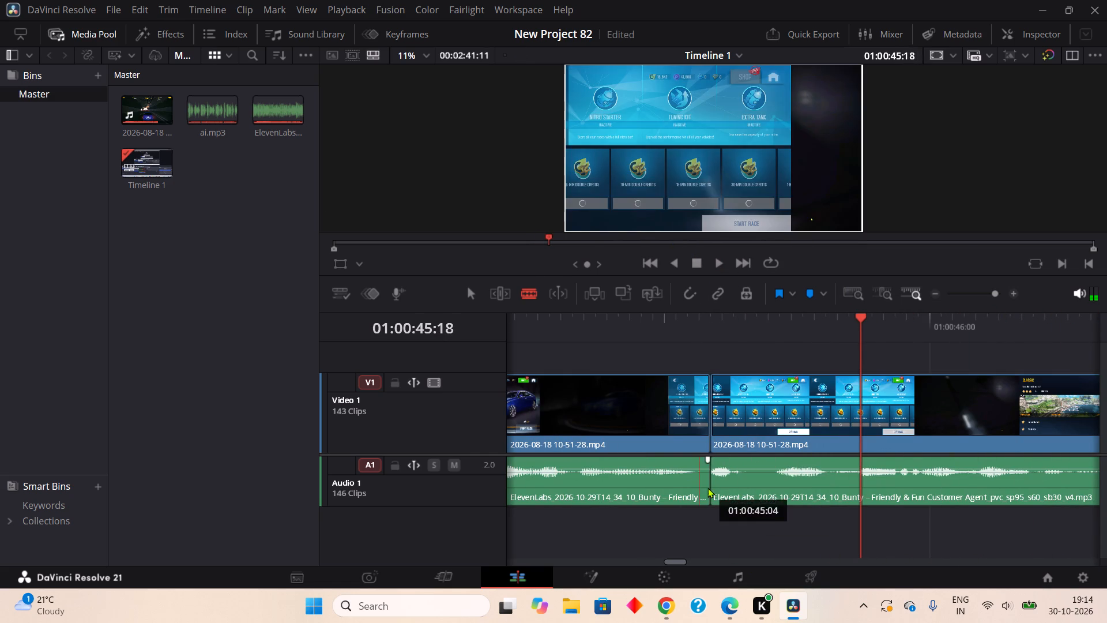
click(707, 489)
right_click(706, 489)
click(739, 254)
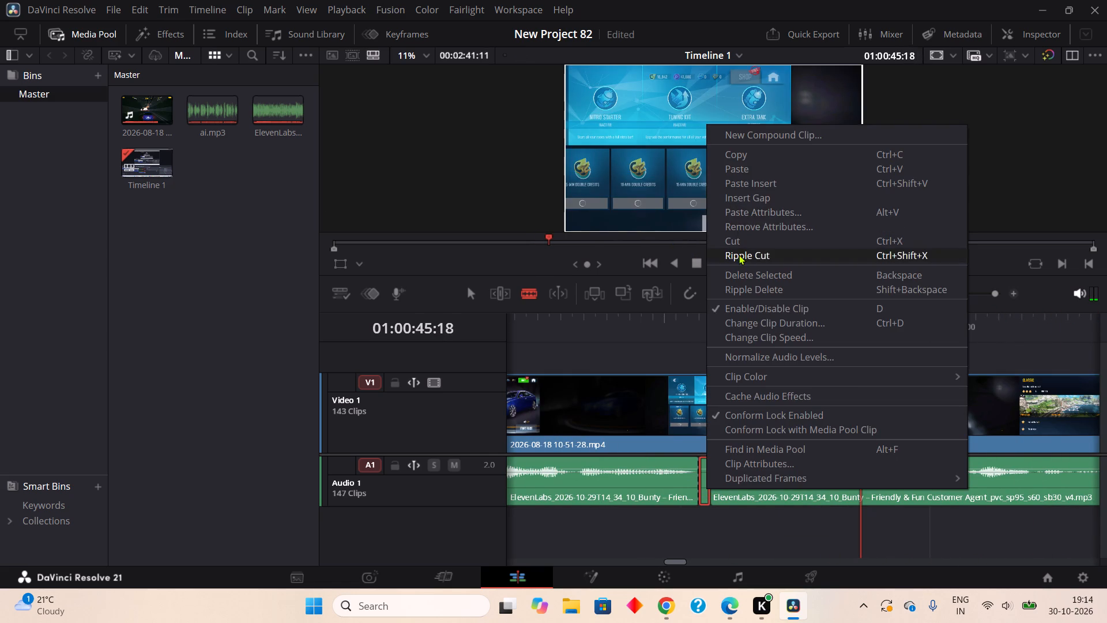
Split Audio 1 at 01:00:45:07 and 01:00:45:10 and ripple cut the three-frame quiet piece between them.
click(737, 490)
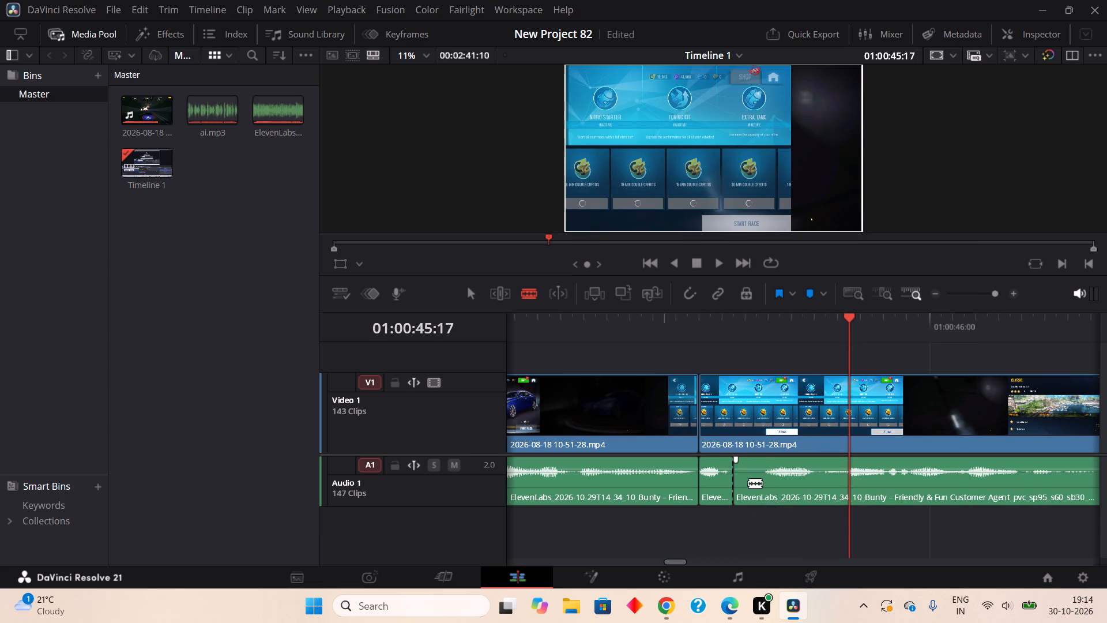
click(771, 493)
right_click(759, 490)
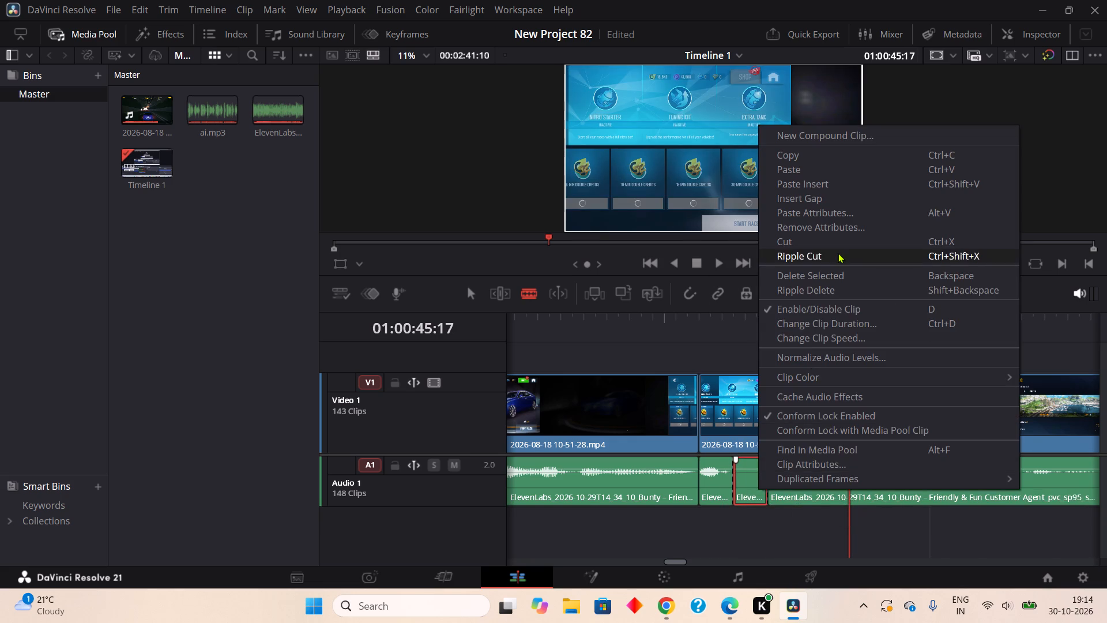
click(838, 252)
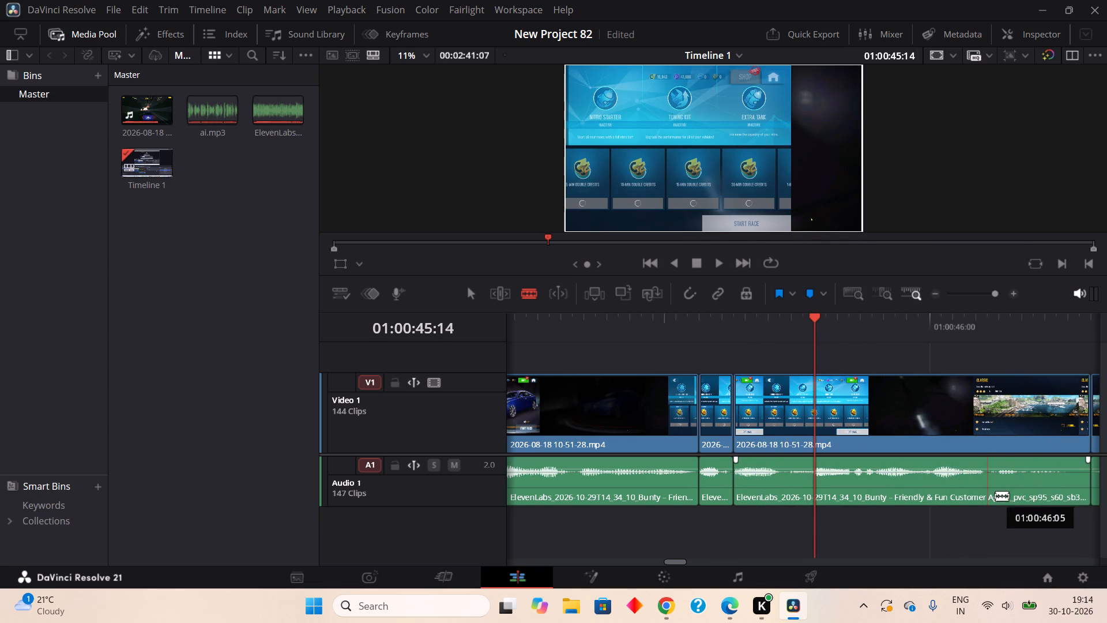
Split Audio 1 at 01:00:46:12 and ripple cut the two-frame quiet tail up to the existing edit at 01:00:46:14.
click(1070, 498)
right_click(1069, 497)
right_click(1085, 486)
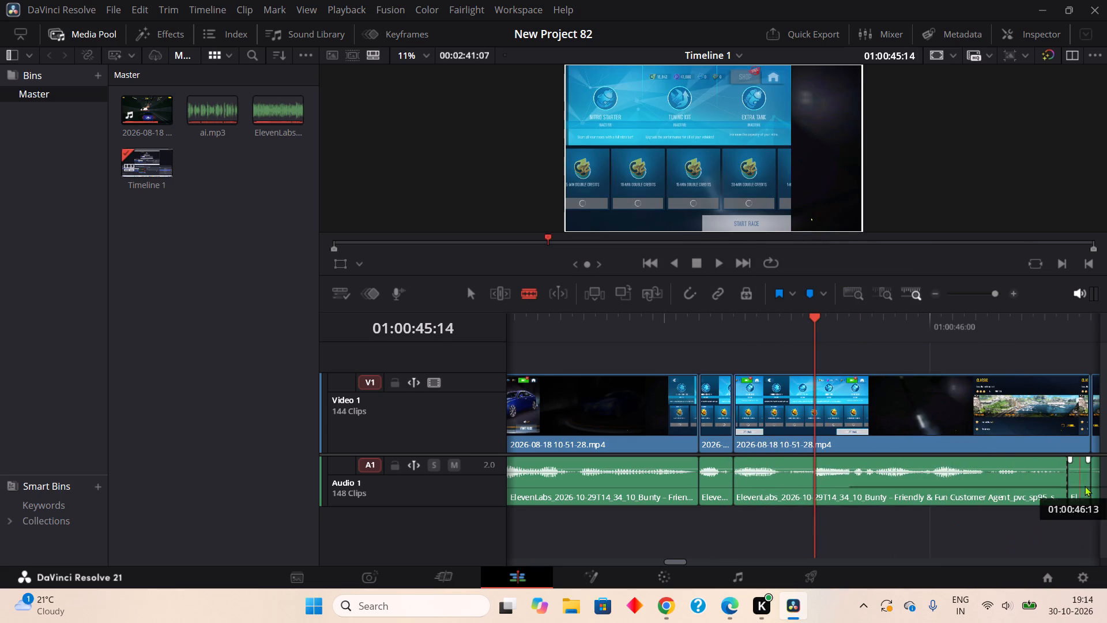
click(917, 250)
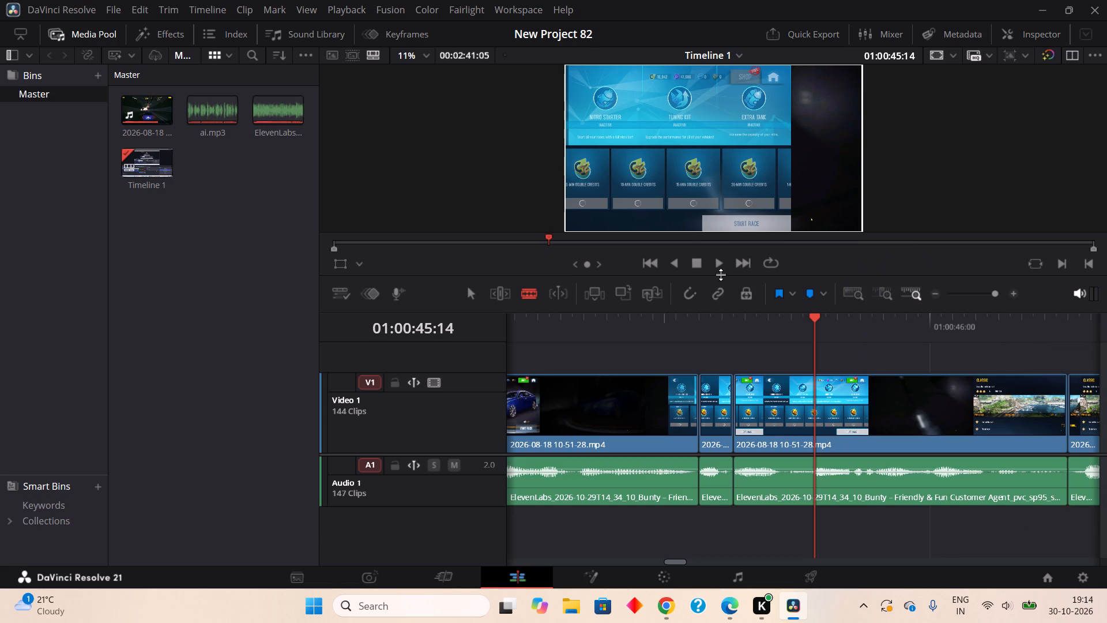
Play onward to 01:00:47:04, then split Audio 1 at 01:00:46:18 and 01:00:46:21 and ripple cut the three-frame silence between them.
click(716, 264)
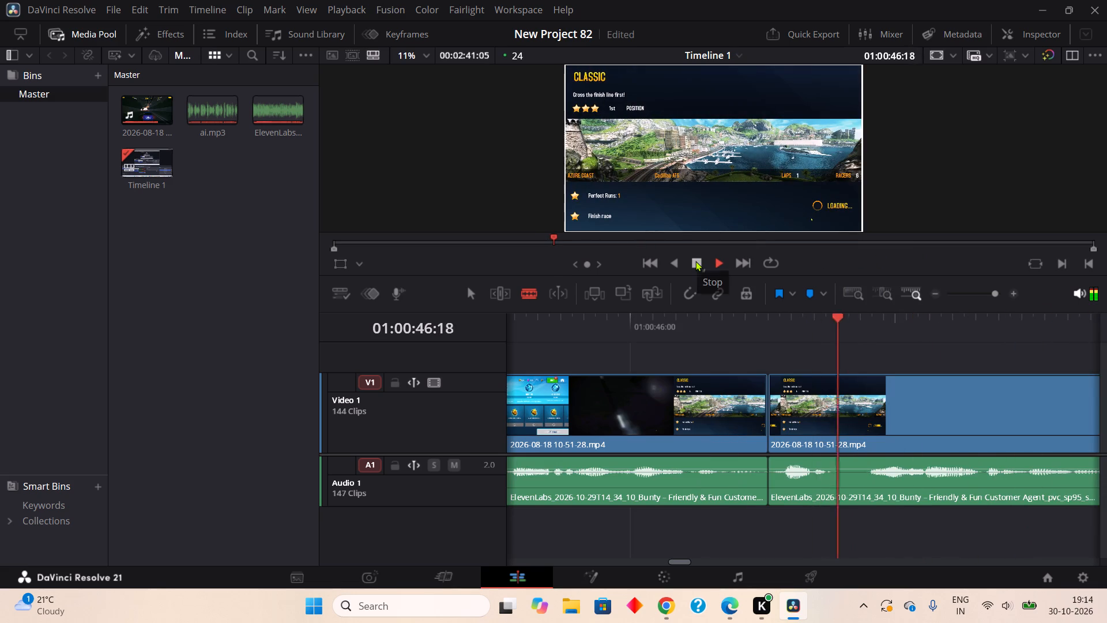
click(695, 261)
click(838, 482)
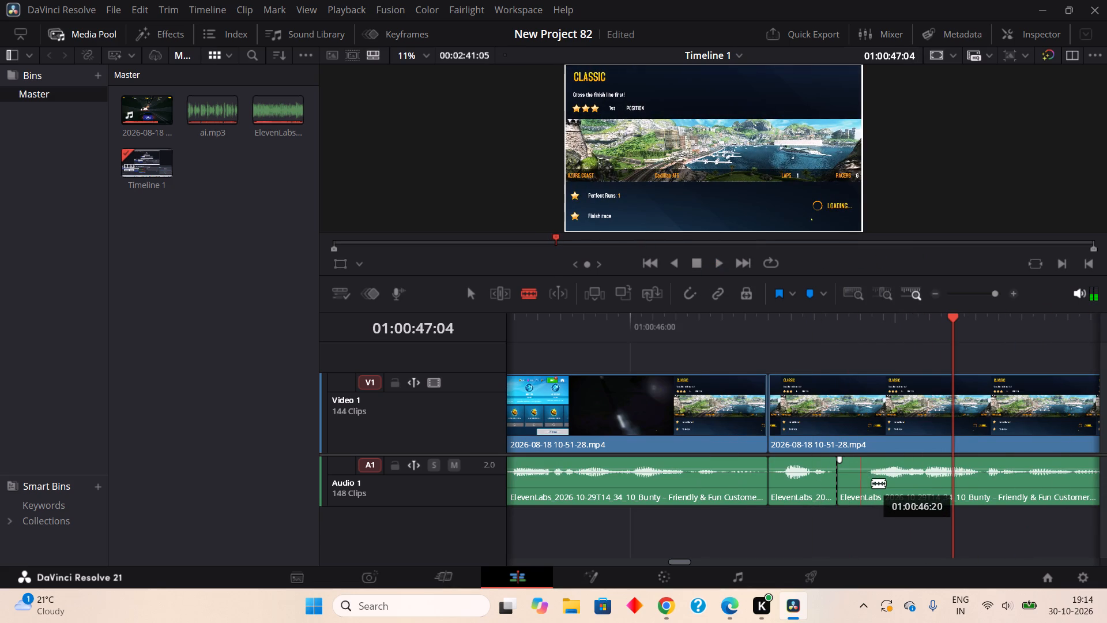
click(877, 487)
right_click(854, 485)
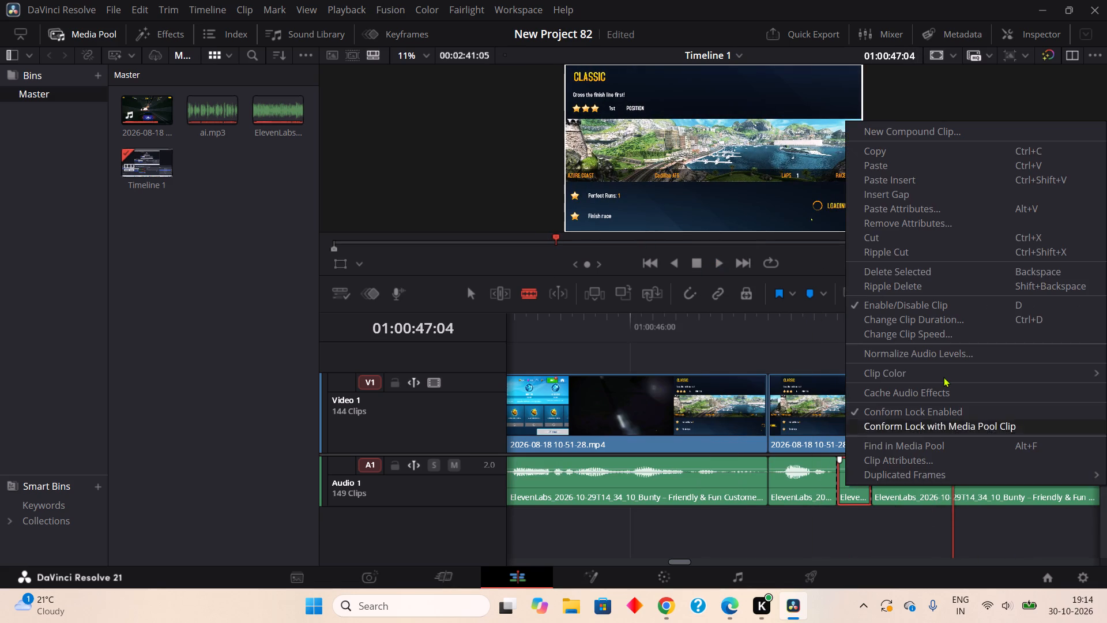
click(959, 249)
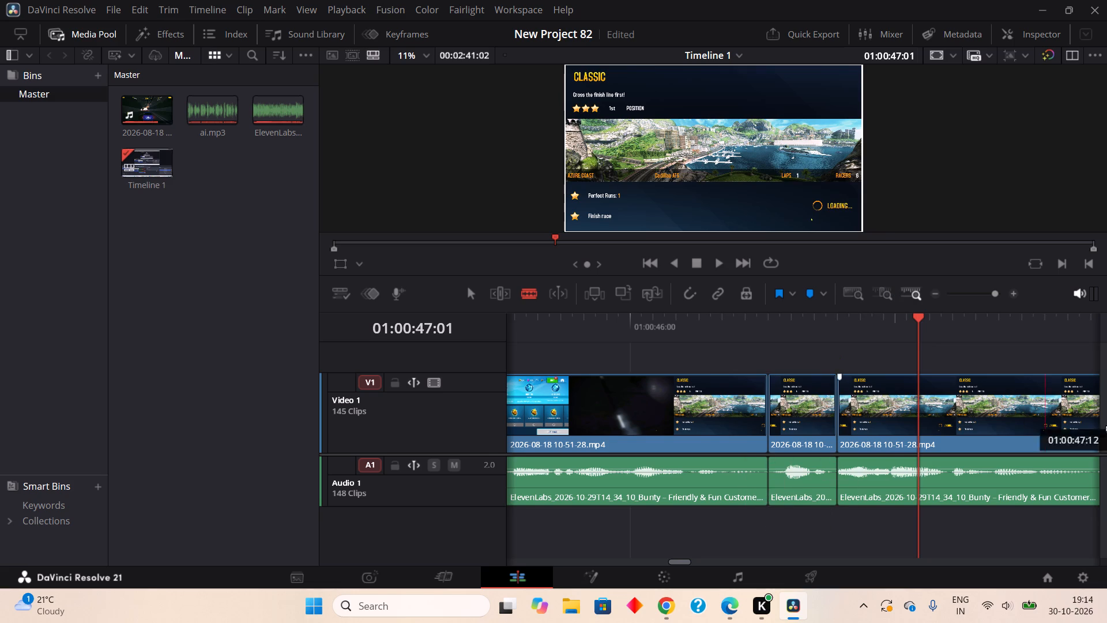
Play onward to 01:00:48:06, then split Audio 1 at 01:00:47:17 and ripple cut the two-frame quiet tail before the existing edit.
click(723, 259)
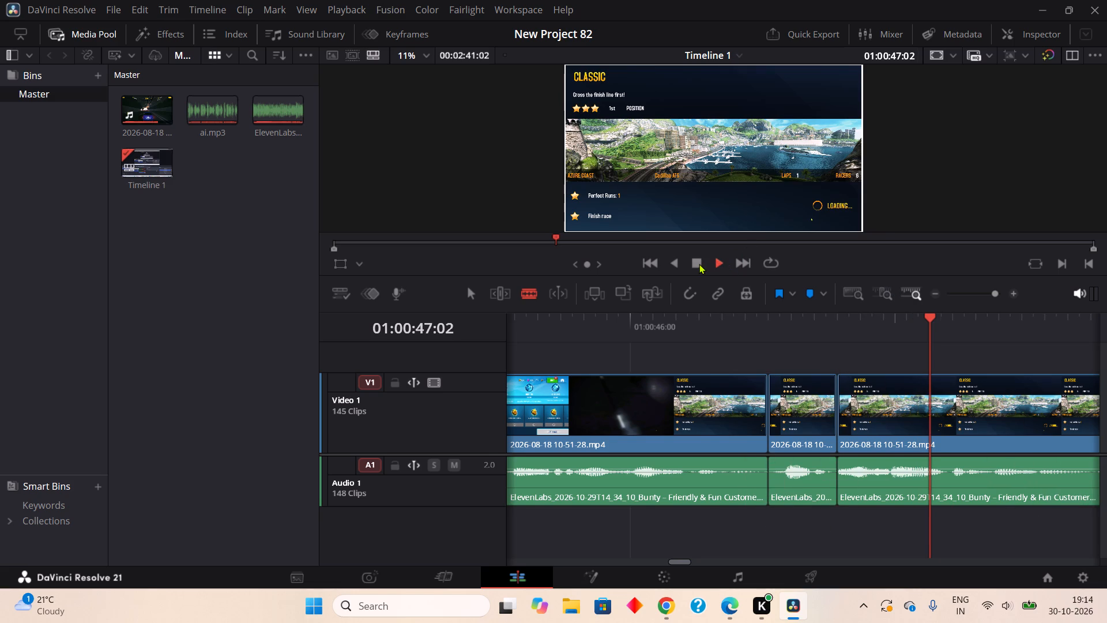
click(699, 264)
click(812, 490)
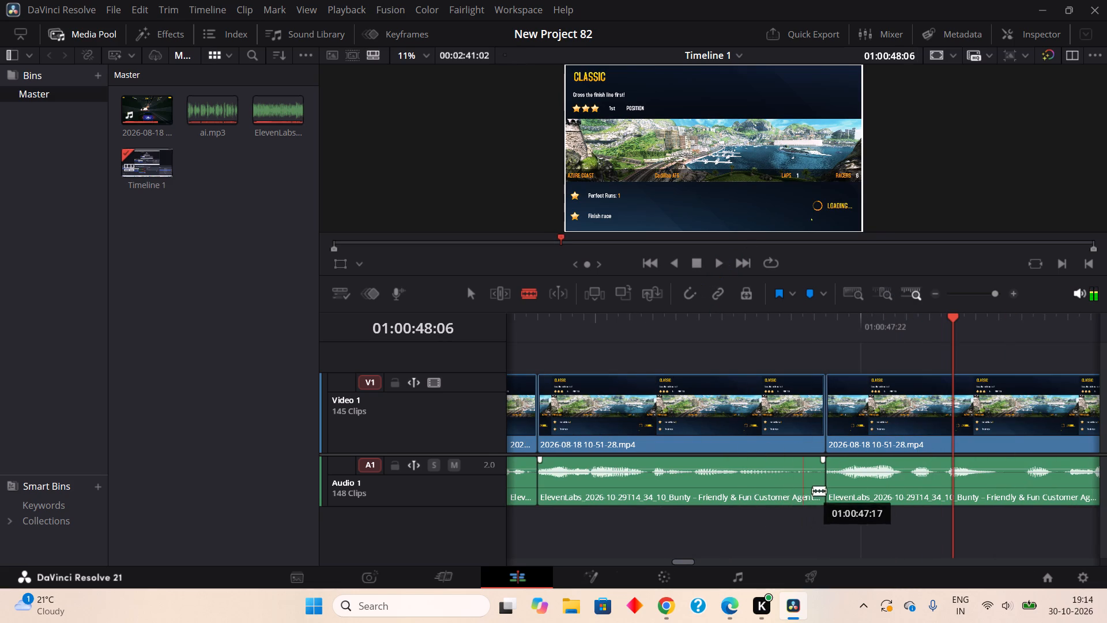
right_click(814, 490)
click(838, 254)
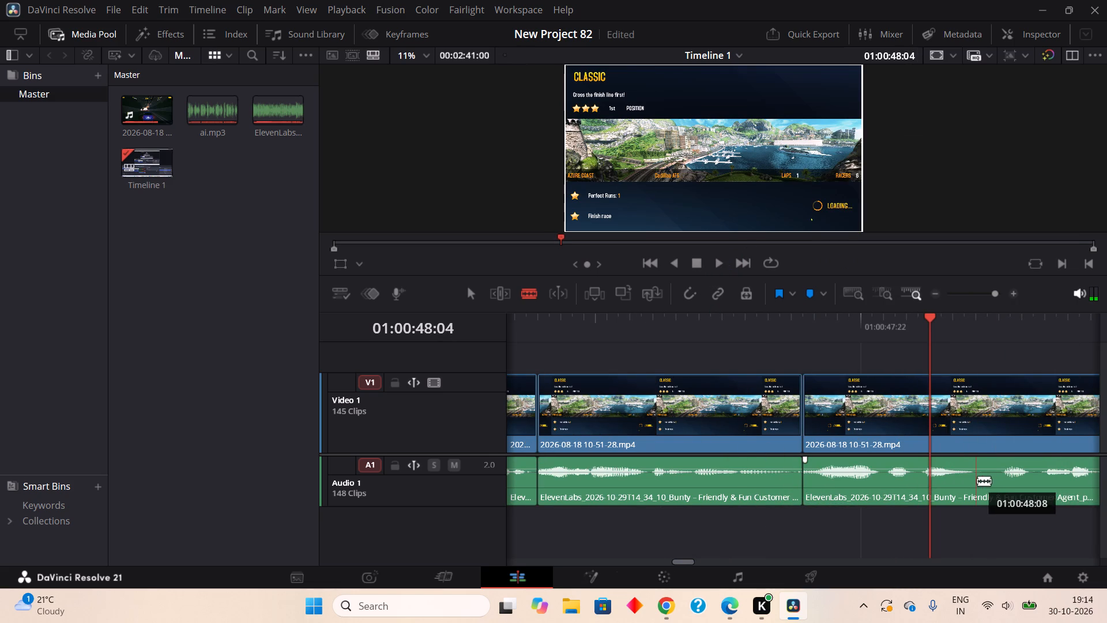
Split Audio 1 at 01:00:48:08 and 01:00:48:10 and ripple cut the two-frame silence between them.
double_click(977, 481)
click(1007, 487)
right_click(994, 491)
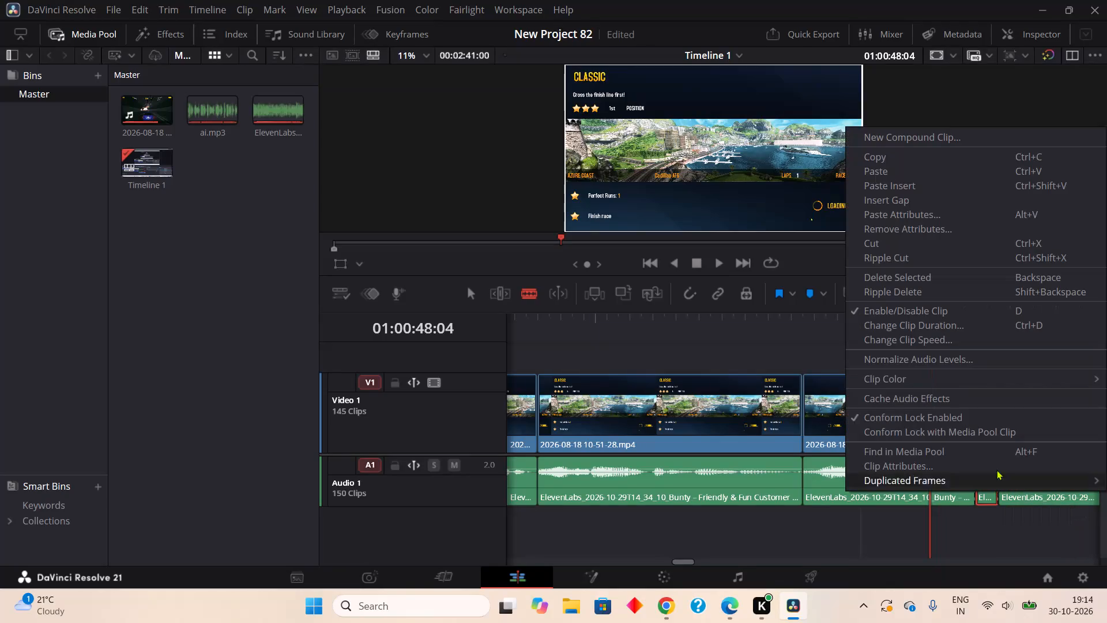
click(926, 261)
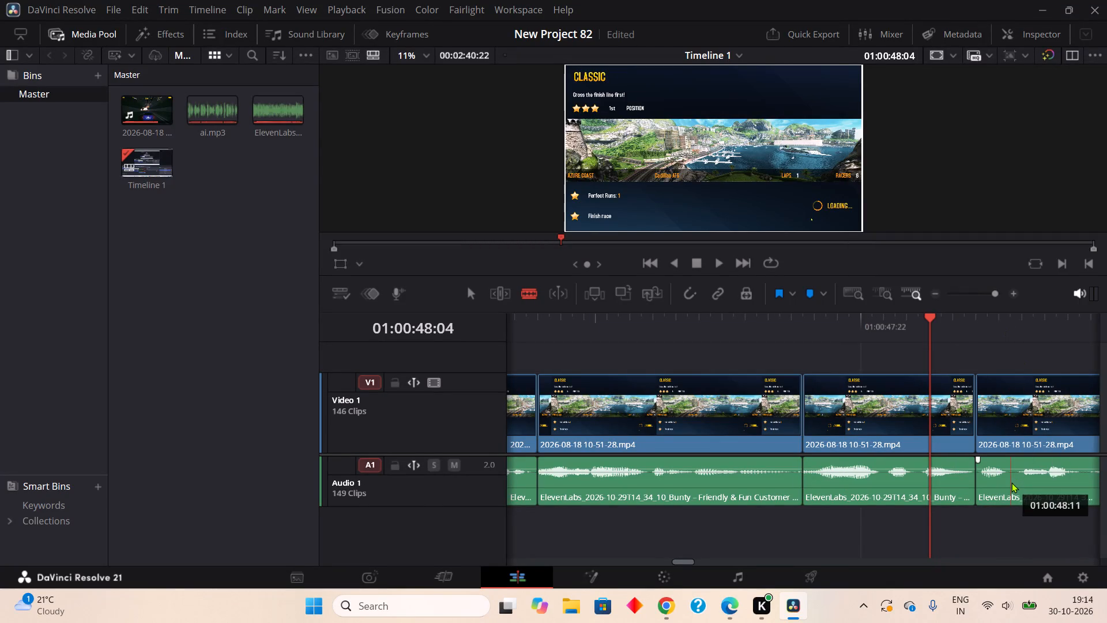
Split Audio 1 at 01:00:48:11 and 01:00:48:12 and ripple cut the single frame between them.
click(1011, 485)
click(1026, 486)
right_click(1018, 490)
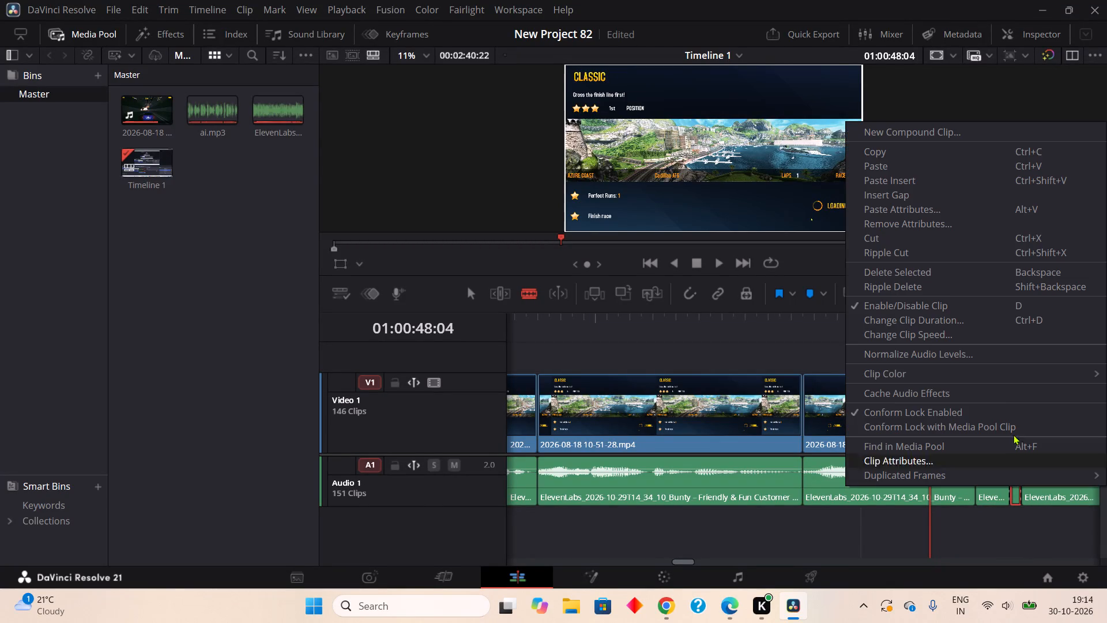
click(901, 255)
Play onward to 01:00:49:03, then split Audio 1 at 01:00:48:21 and 01:00:48:22 and ripple cut the frame between them.
click(714, 260)
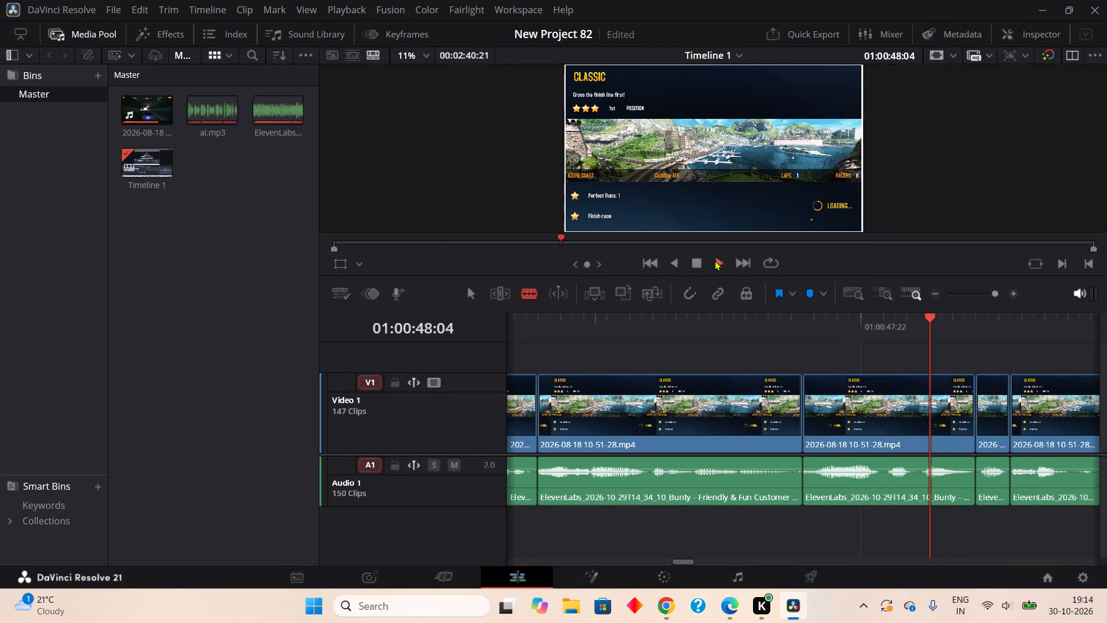
click(694, 260)
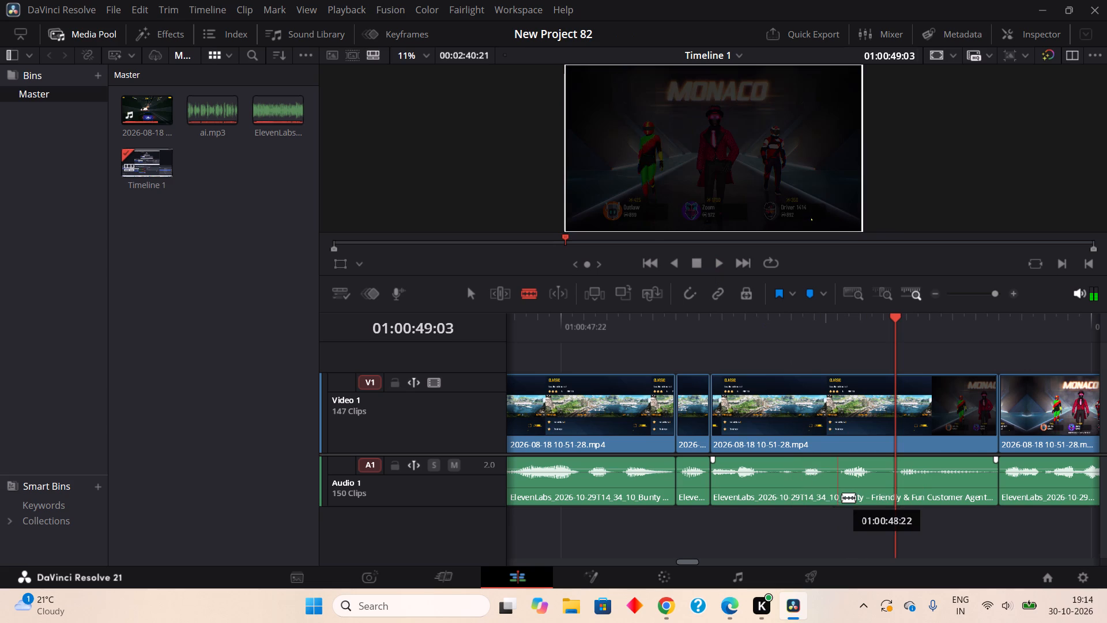
click(830, 498)
click(843, 488)
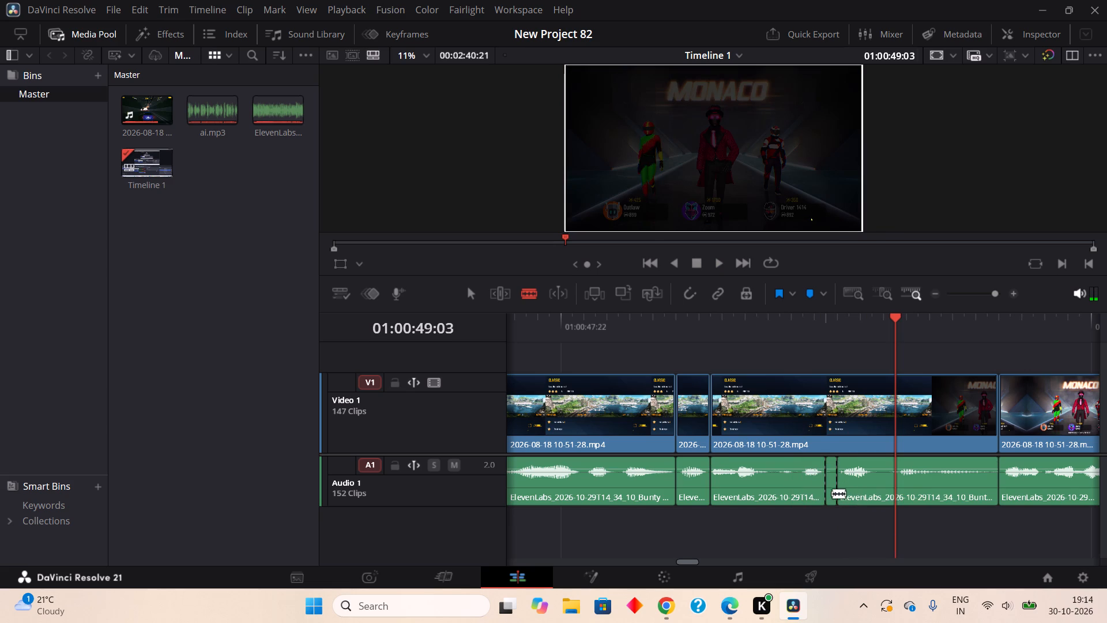
right_click(830, 495)
click(885, 257)
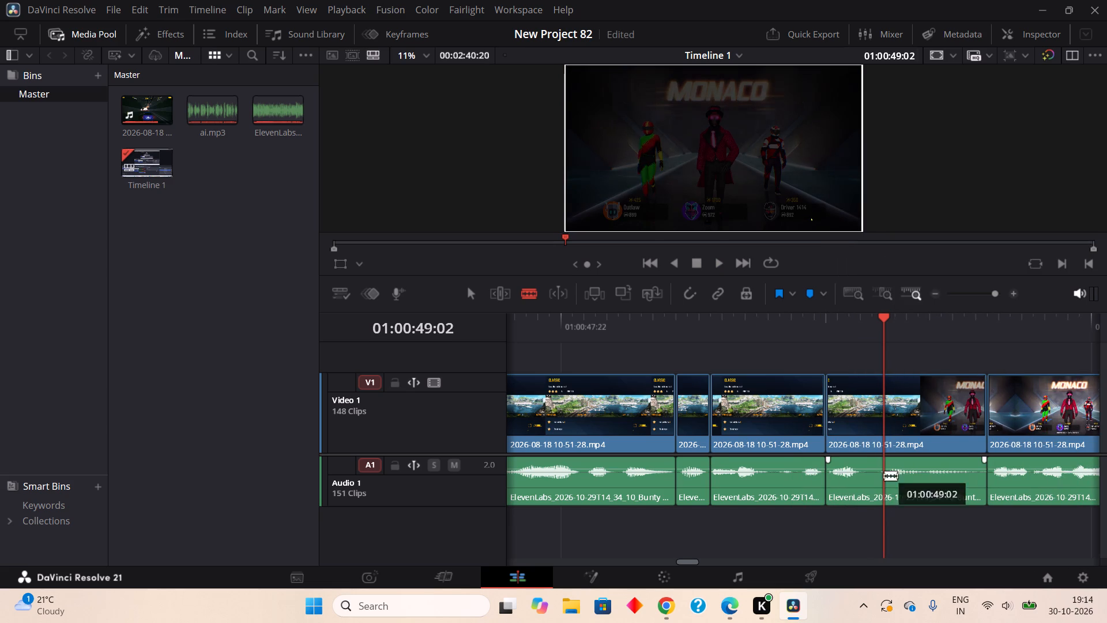
Split Audio 1 at 01:00:49:00 and 01:00:49:02 and ripple cut the two-frame quiet piece between them.
click(867, 494)
click(891, 485)
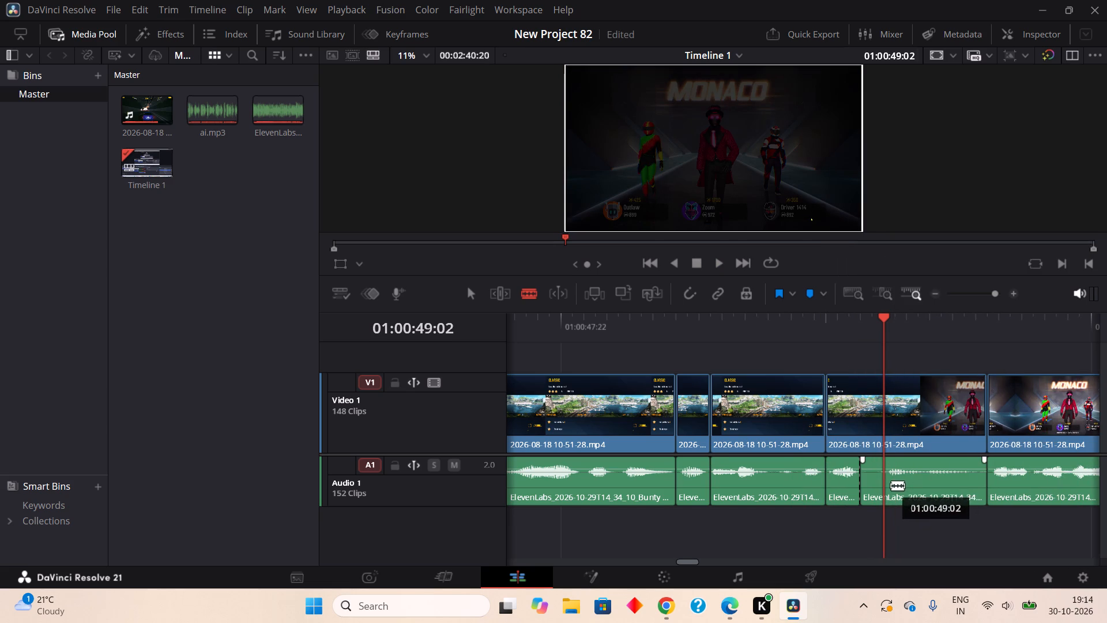
right_click(868, 486)
double_click(884, 251)
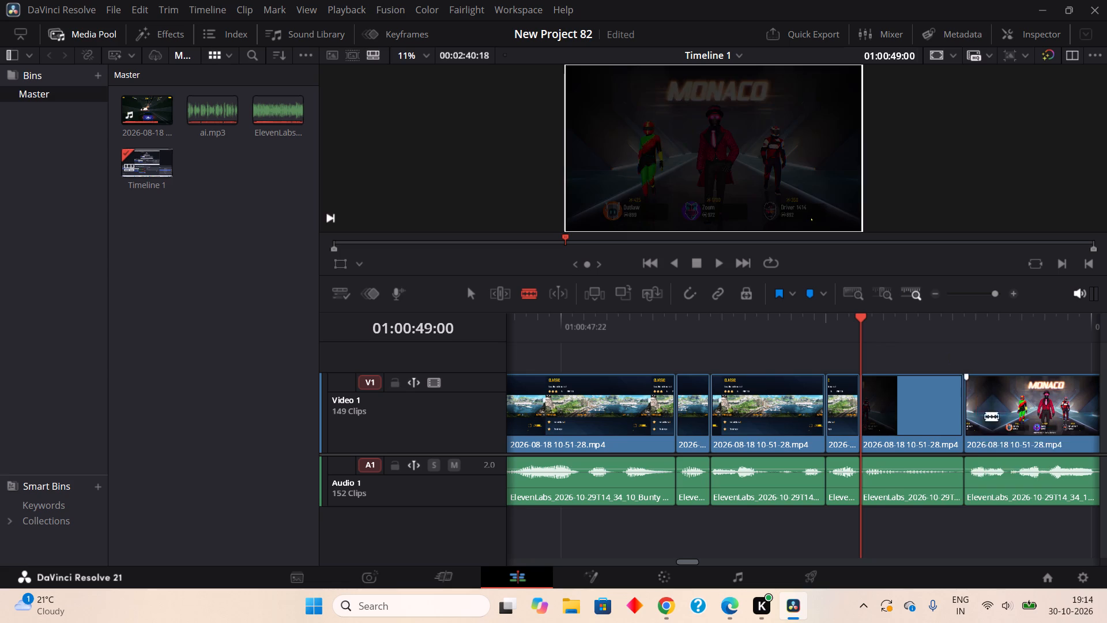
Split Audio 1 at 01:00:49:08 and ripple cut the one-frame tail before the existing edit at 01:00:49:09.
click(955, 490)
right_click(956, 489)
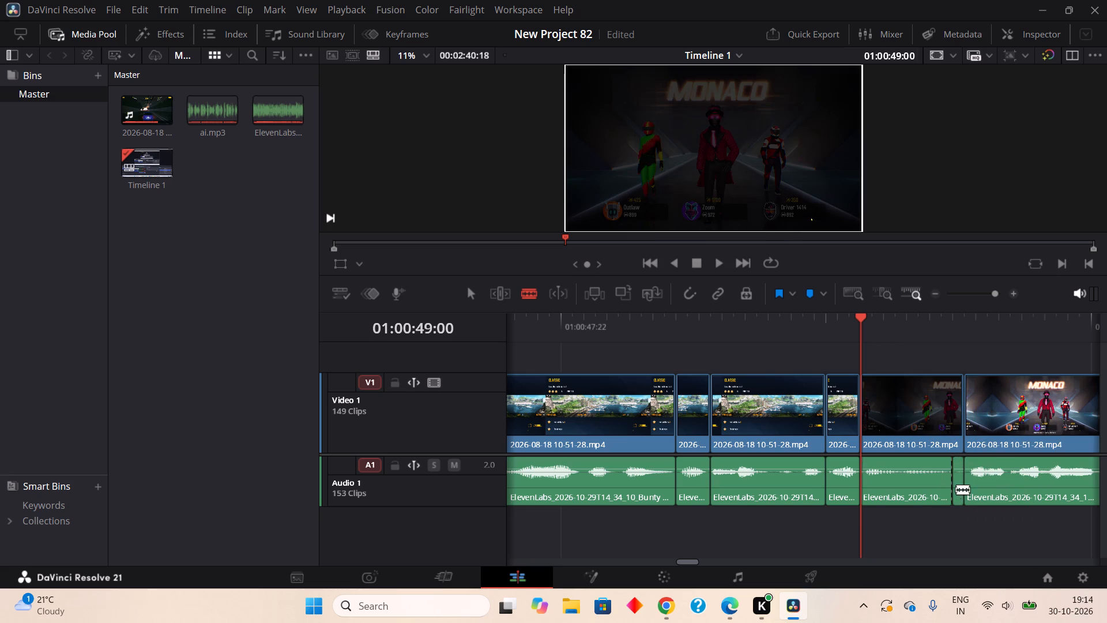
double_click(902, 262)
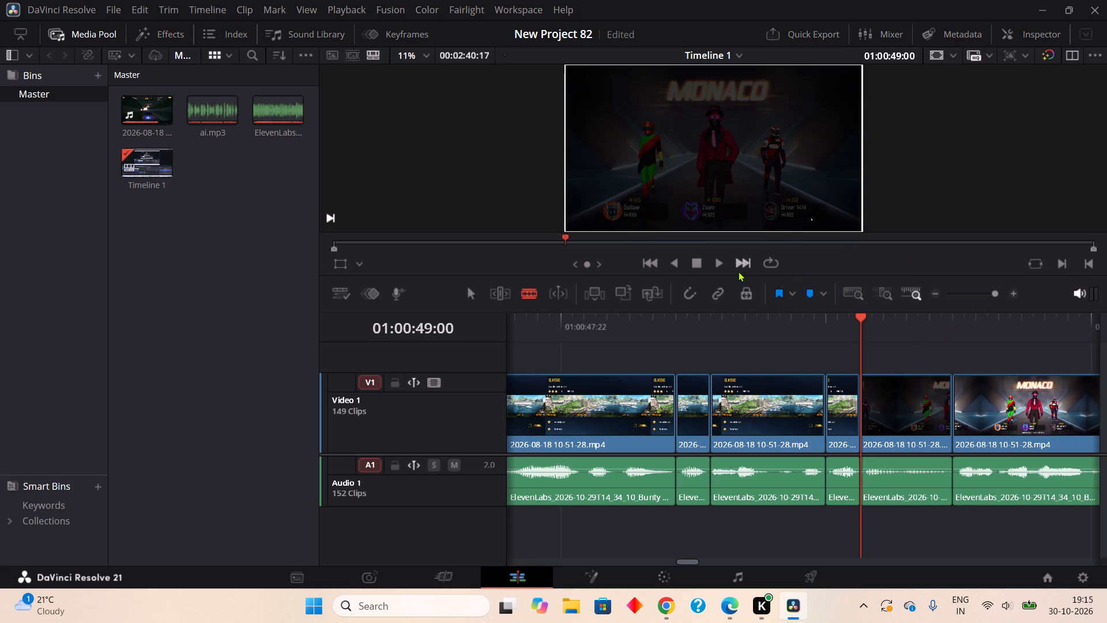
Play onward to 01:00:50:04, then split Audio 1 at 01:00:49:21 and 01:00:50:01 and ripple cut the four-frame silence between them.
double_click(722, 261)
double_click(697, 262)
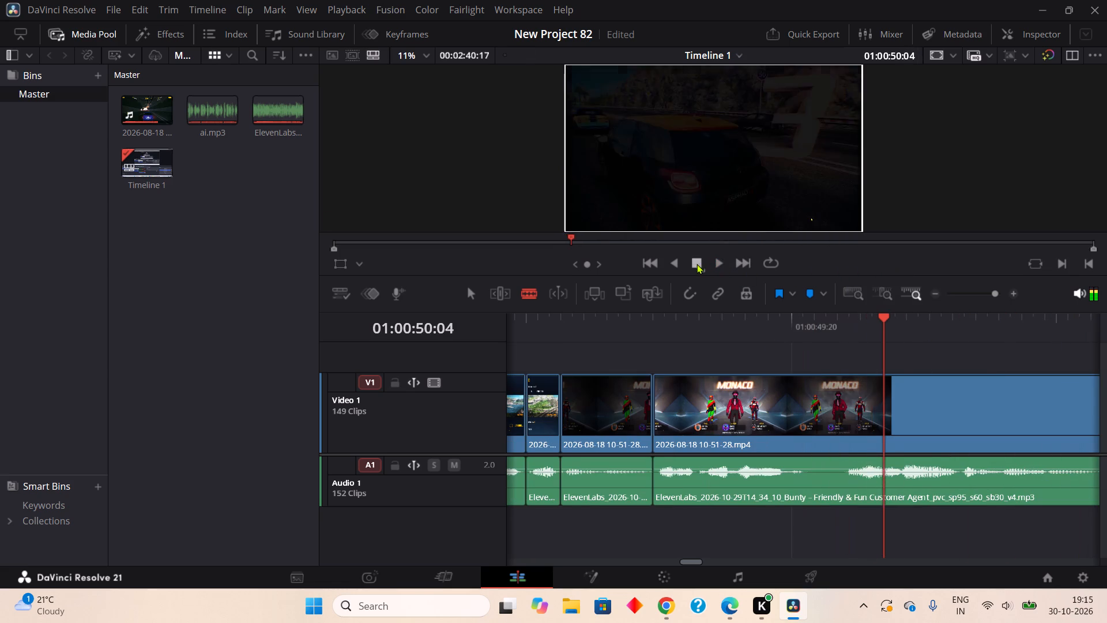
click(805, 482)
double_click(850, 482)
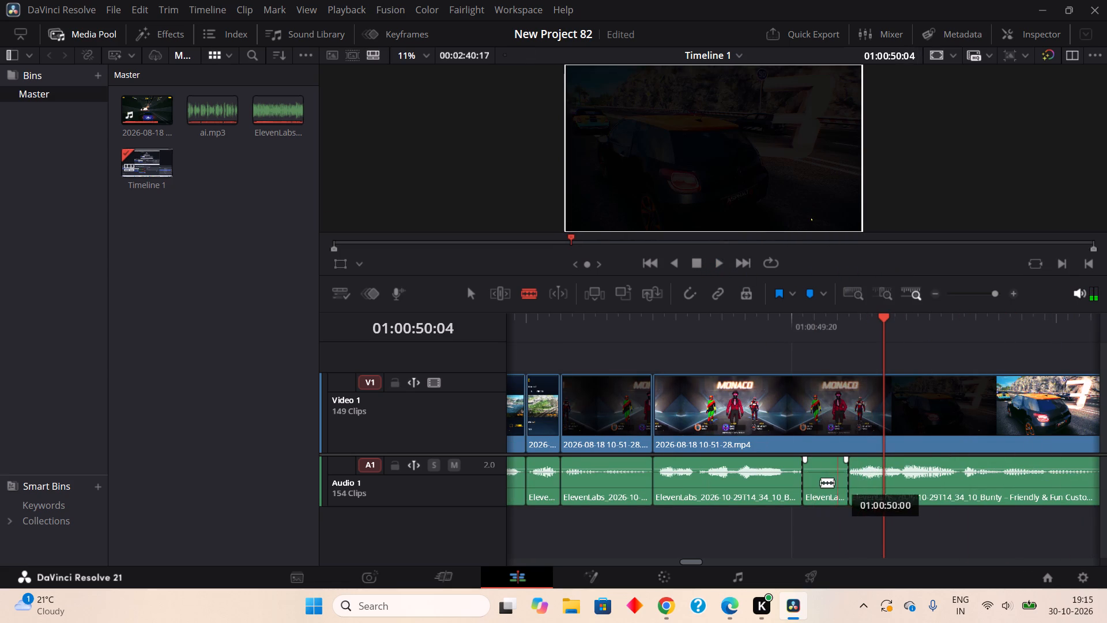
right_click(820, 482)
double_click(869, 385)
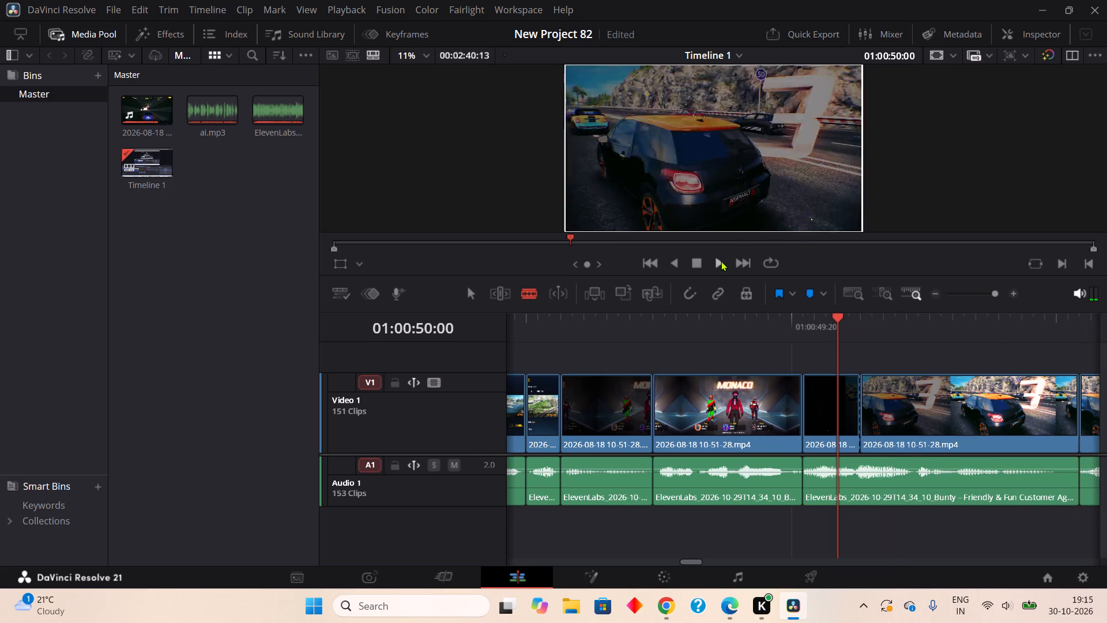
Play onward to 01:00:51:01, then split Audio 1 at 01:00:51:08 and 01:00:51:11 and ripple cut the three-frame quiet piece between them.
click(719, 265)
double_click(696, 260)
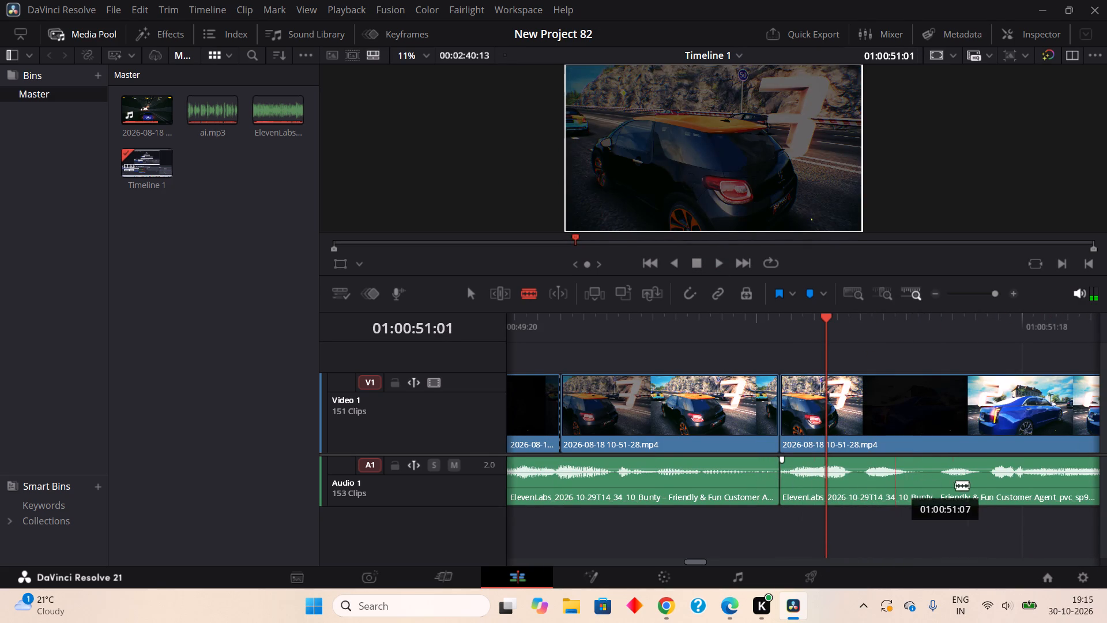
click(916, 494)
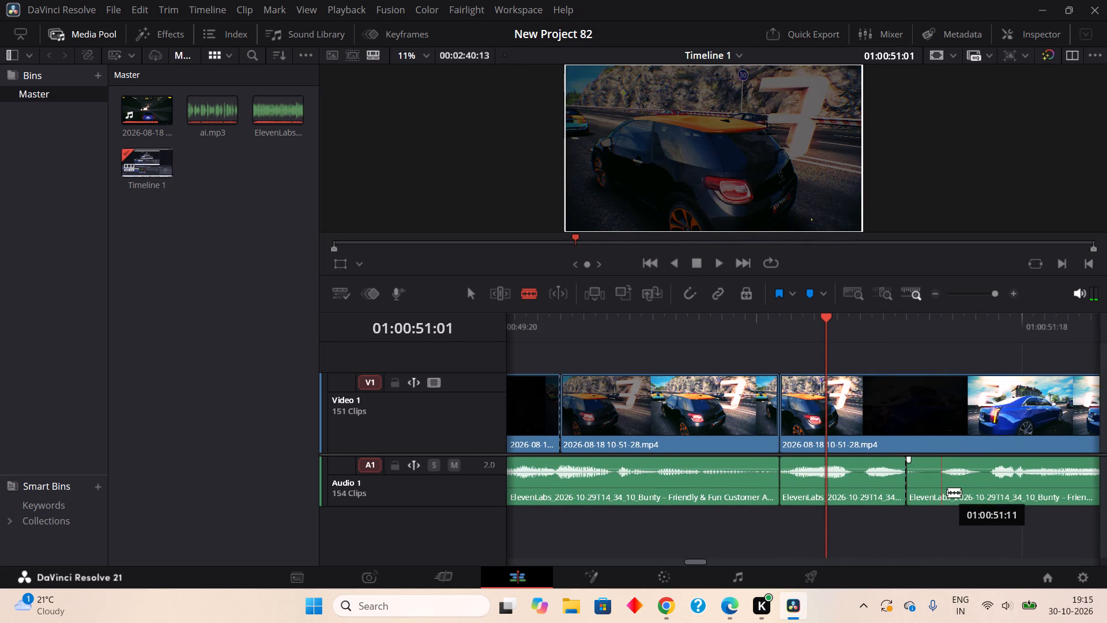
click(947, 492)
right_click(913, 485)
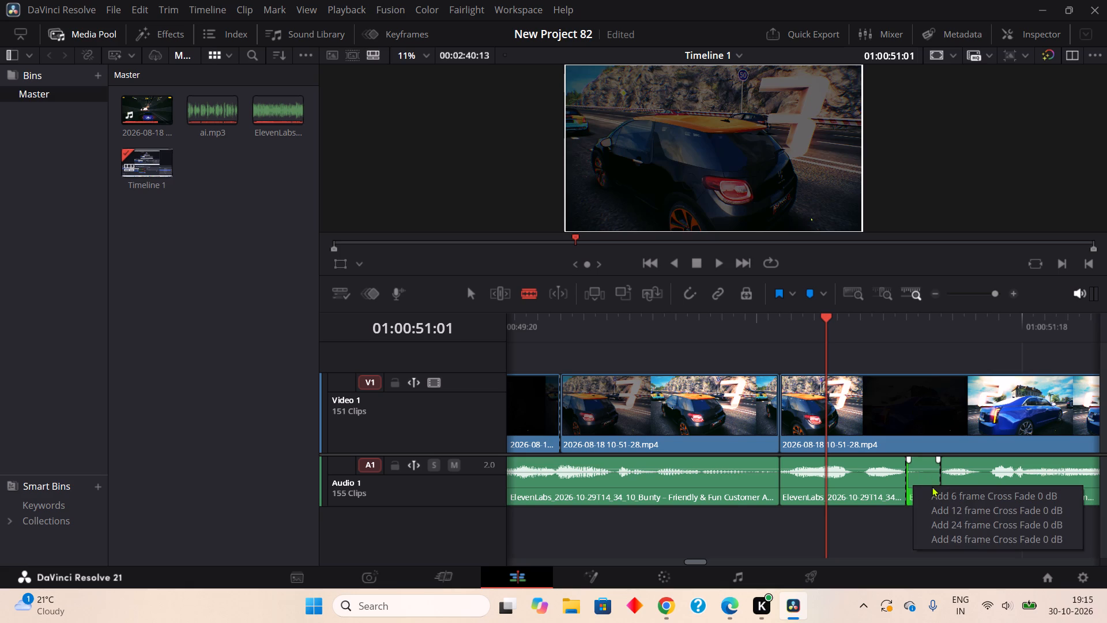
right_click(928, 461)
click(898, 229)
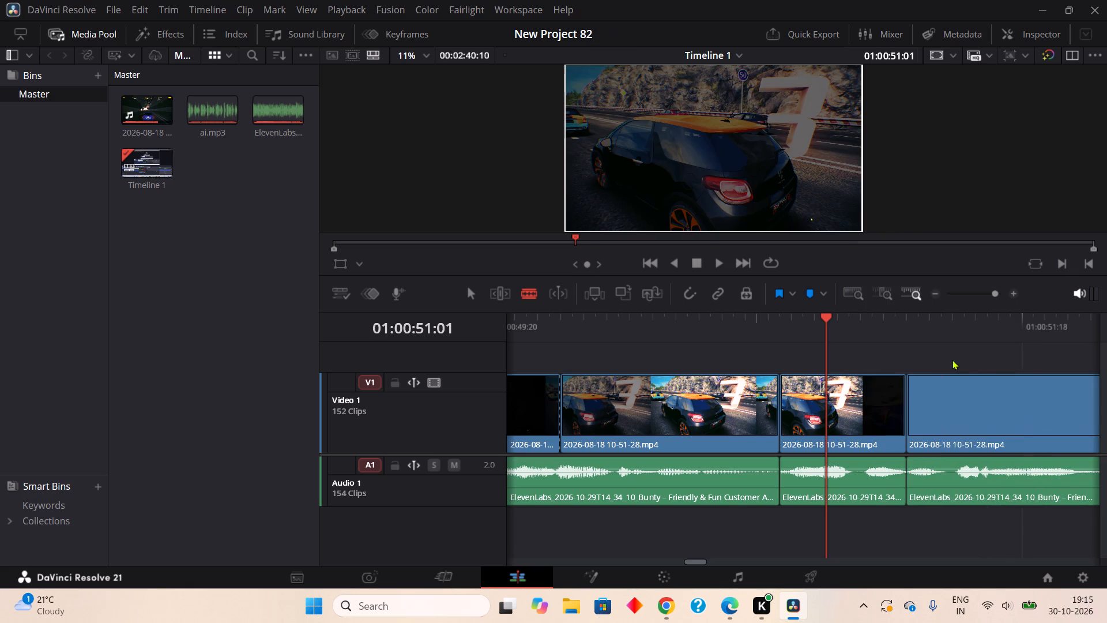
Split Audio 1 at 01:00:51:11 and 01:00:51:12 and ripple cut the single frame between them.
double_click(949, 490)
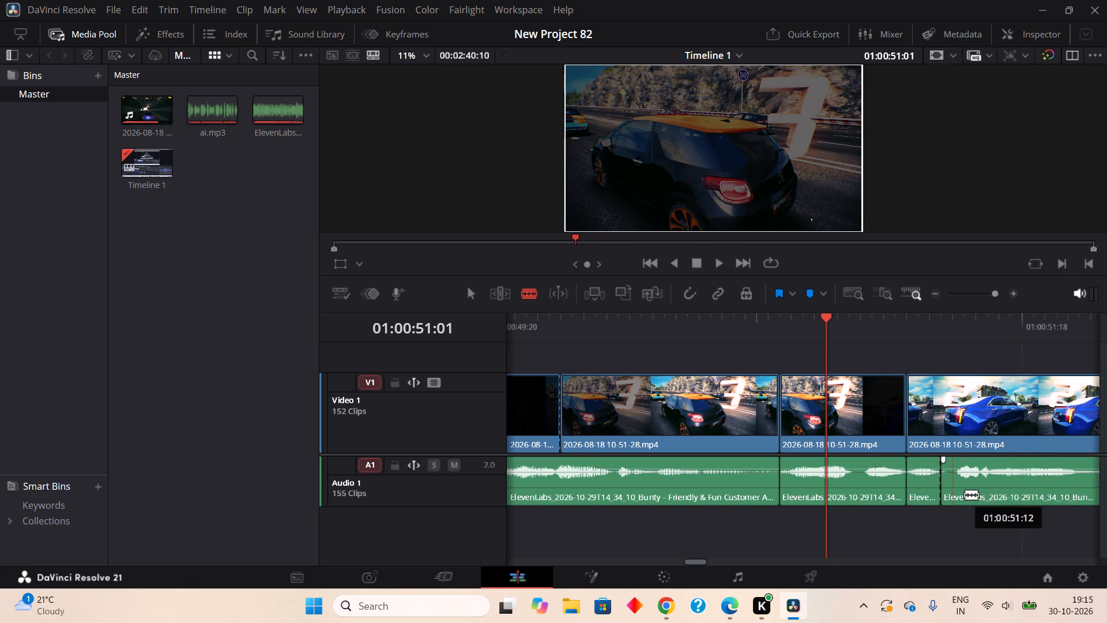
double_click(960, 497)
right_click(948, 491)
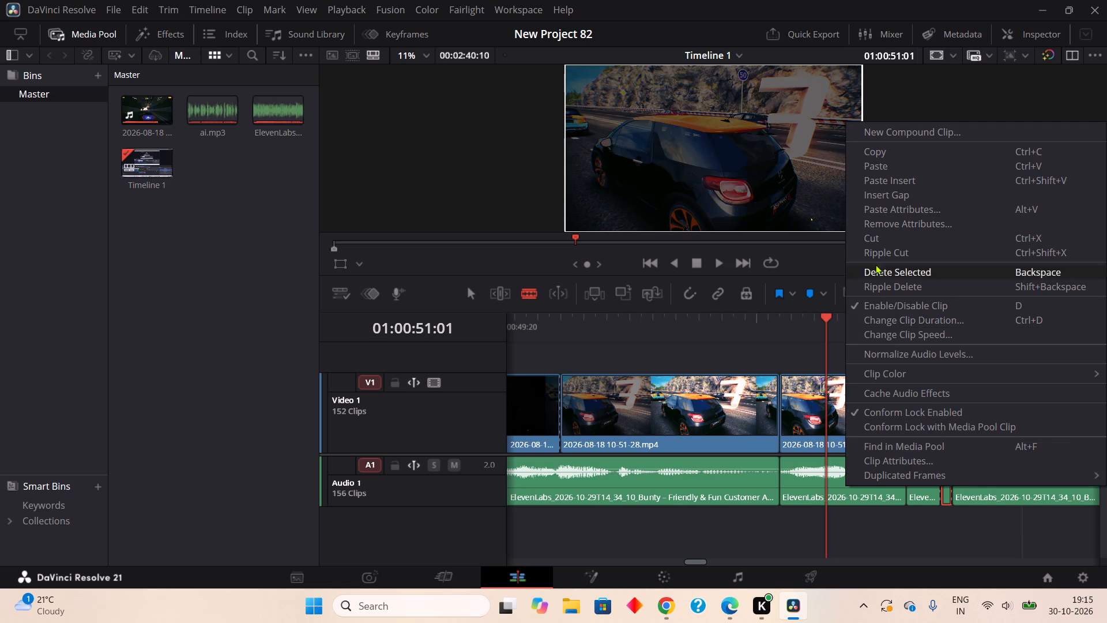
click(876, 249)
Play onward to 01:00:53:12, then split Audio 1 at 01:00:53:07 and ripple cut the two-frame tail before the existing edit at 01:00:53:09.
click(724, 260)
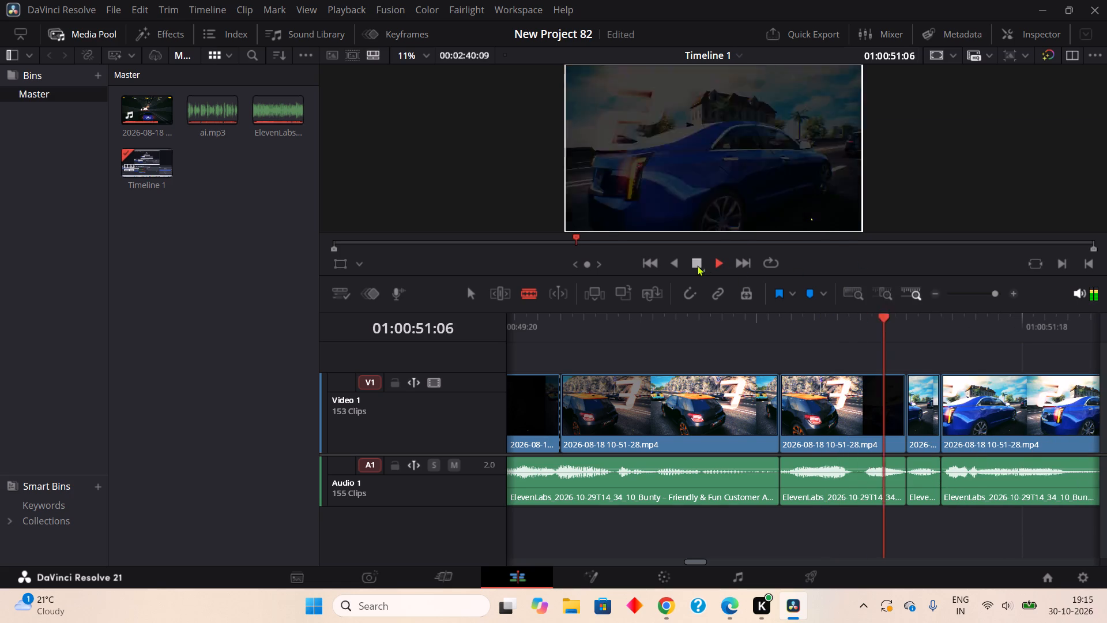
click(697, 265)
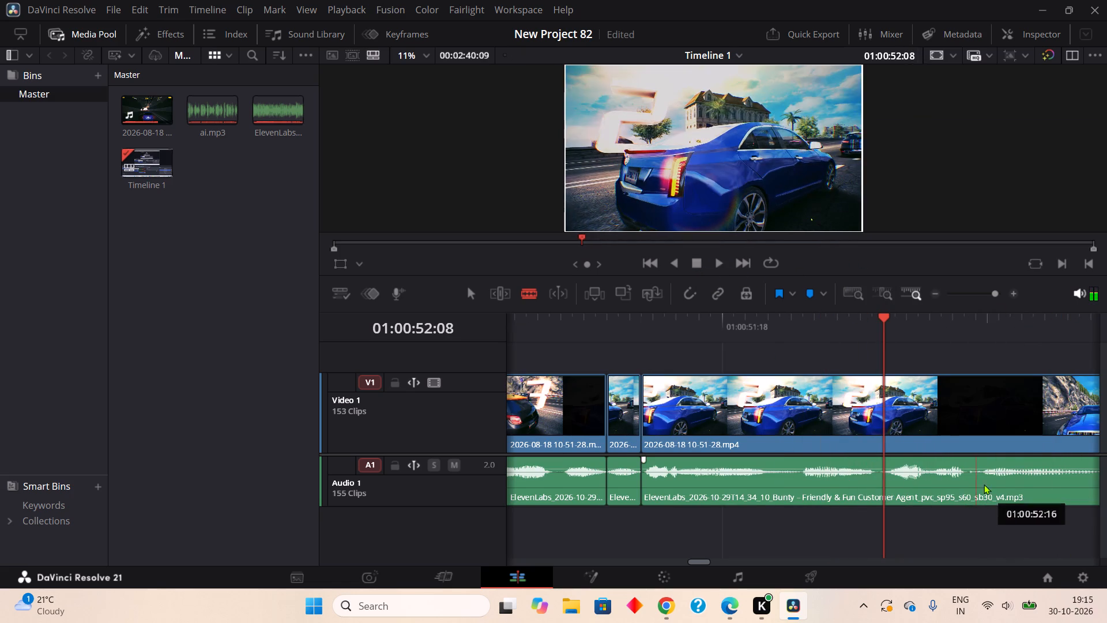
double_click(716, 262)
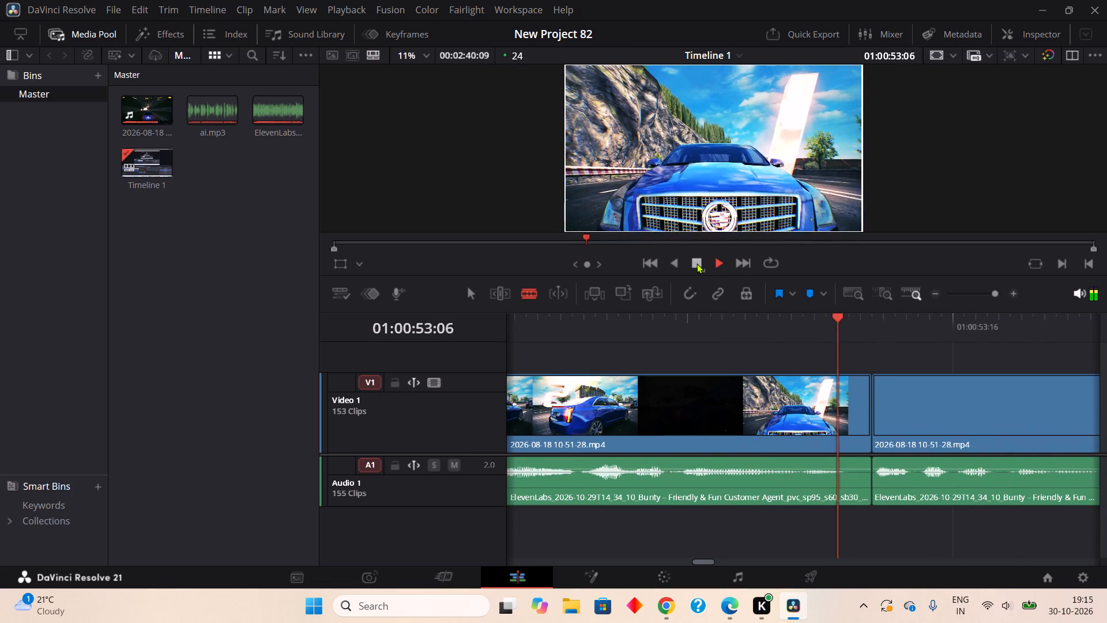
click(696, 263)
click(853, 489)
right_click(853, 489)
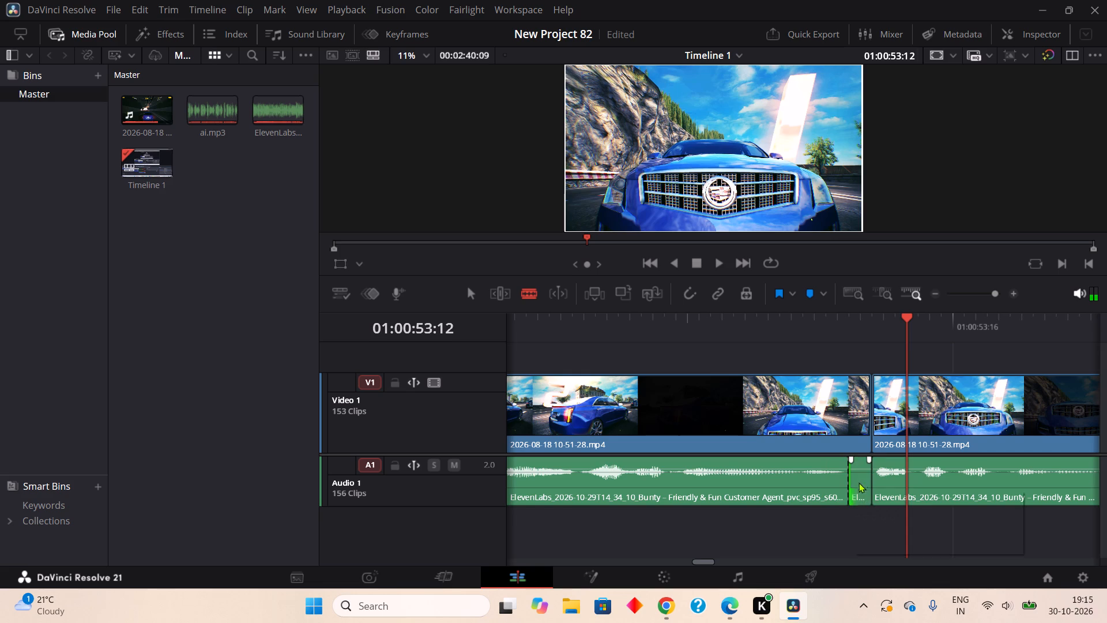
right_click(863, 482)
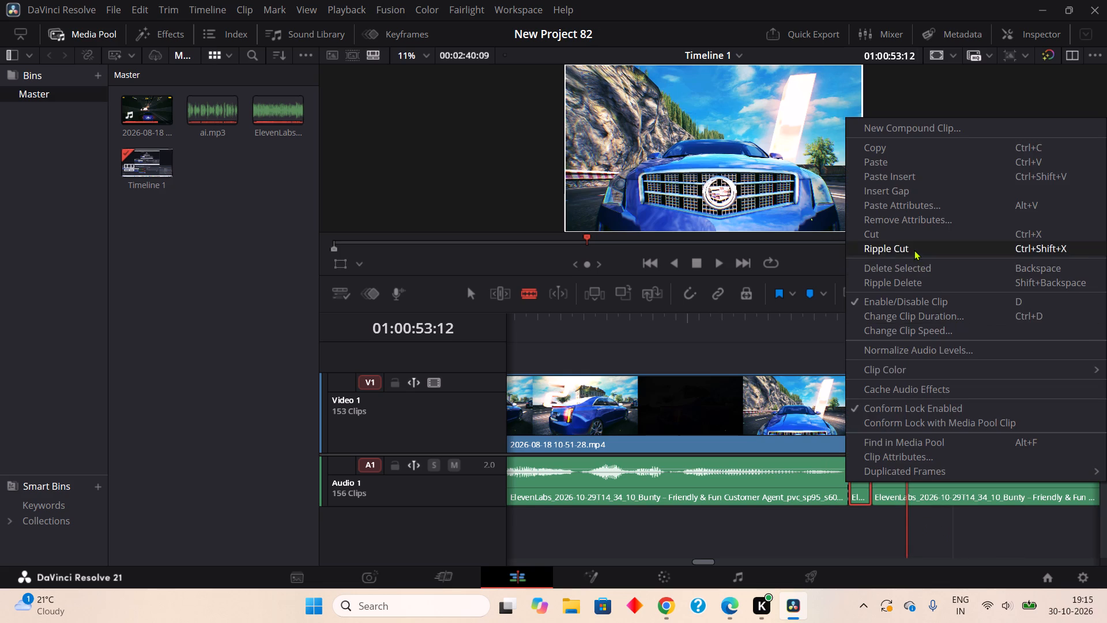
click(914, 250)
Split Audio 1 at 01:00:53:17 and 01:00:53:19 and ripple cut the two-frame quiet piece between them.
click(970, 491)
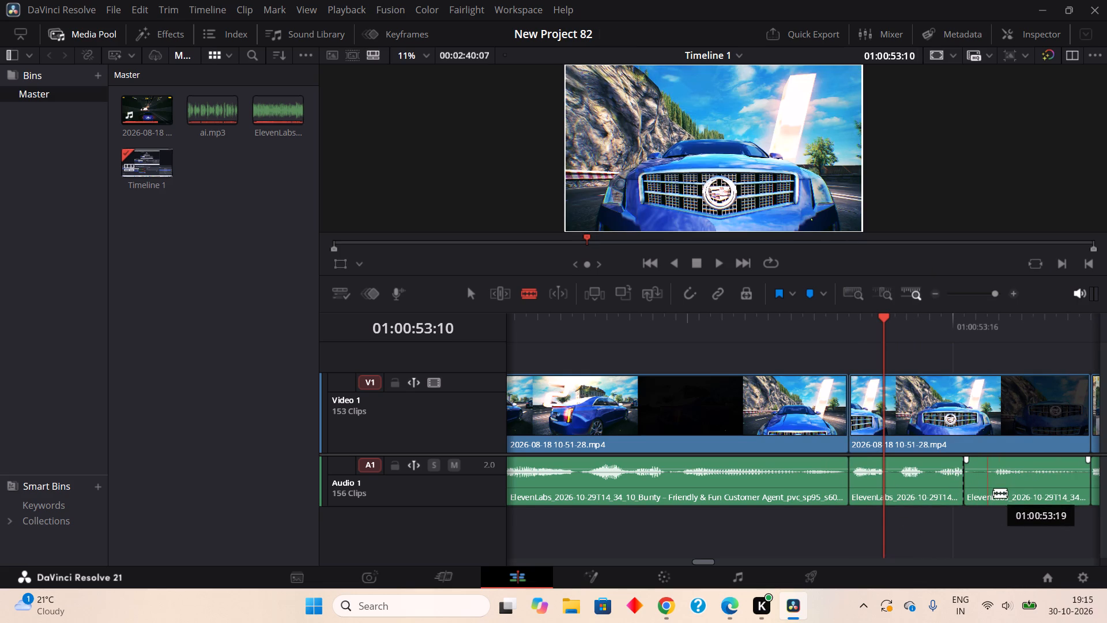
click(993, 493)
right_click(976, 486)
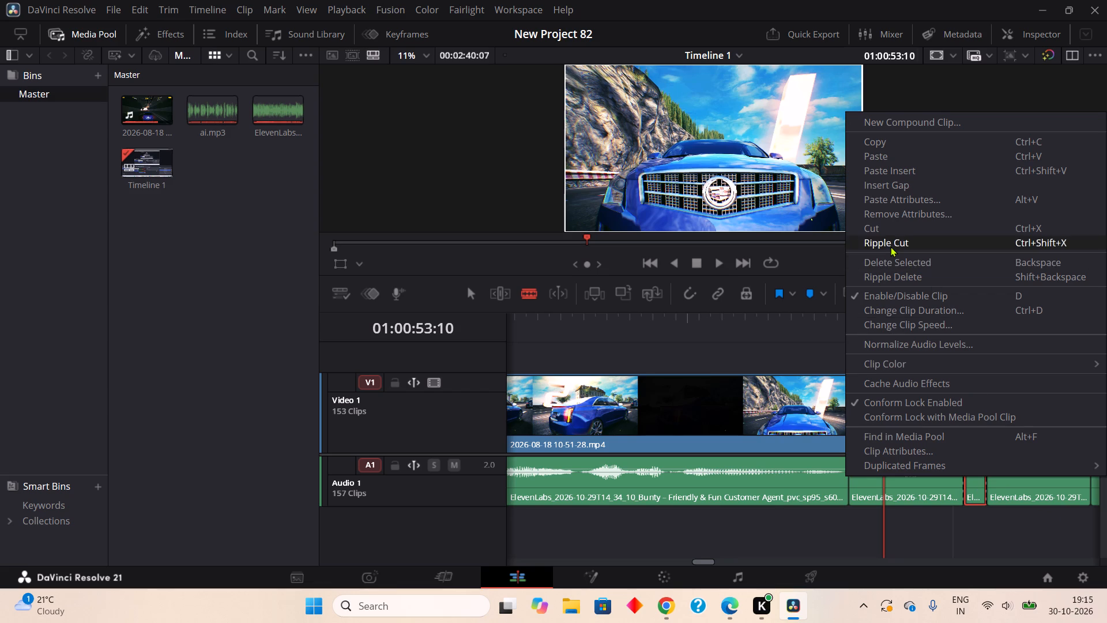
double_click(889, 244)
Play onward to 01:00:54:09, then split Audio 1 at 01:00:55:01 and 01:00:55:02 and ripple cut the frame between them.
double_click(721, 260)
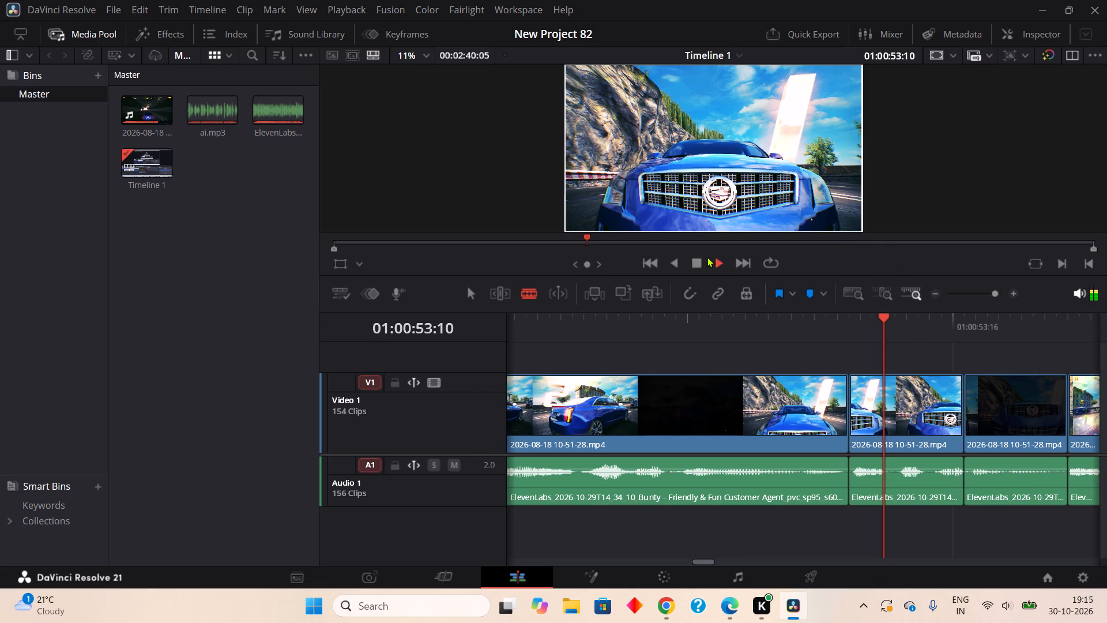
double_click(698, 262)
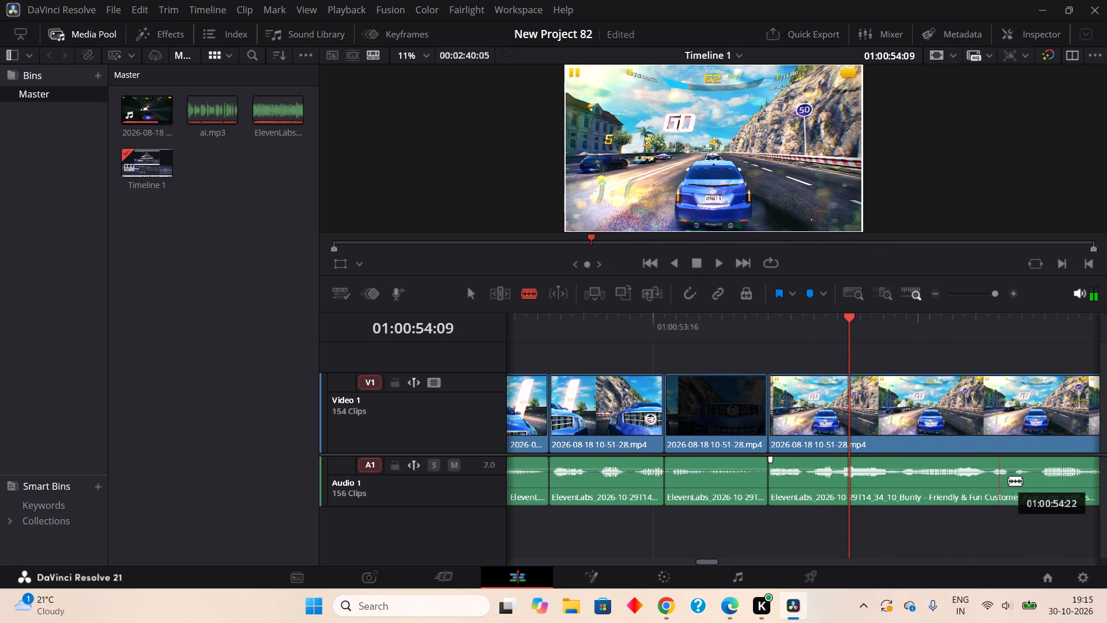
click(1034, 485)
click(1043, 488)
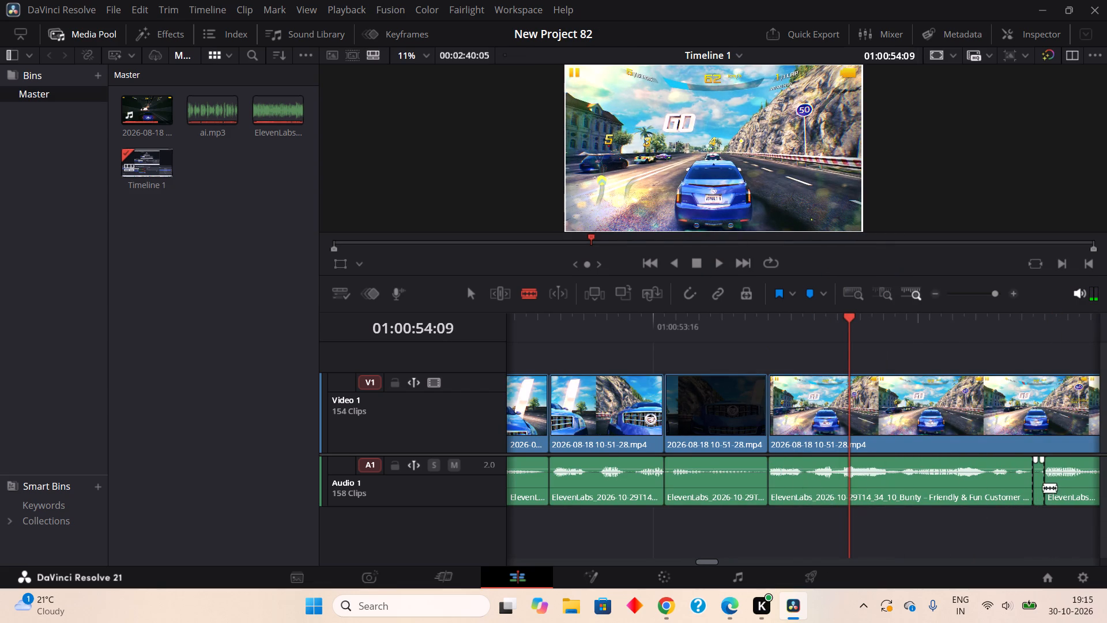
right_click(1039, 487)
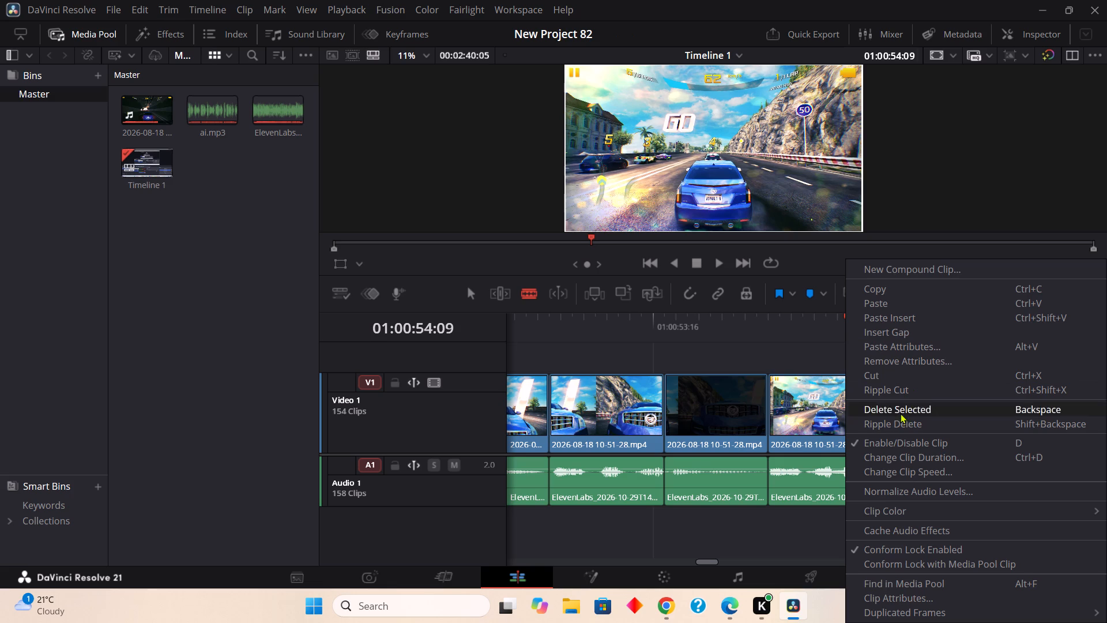
double_click(894, 389)
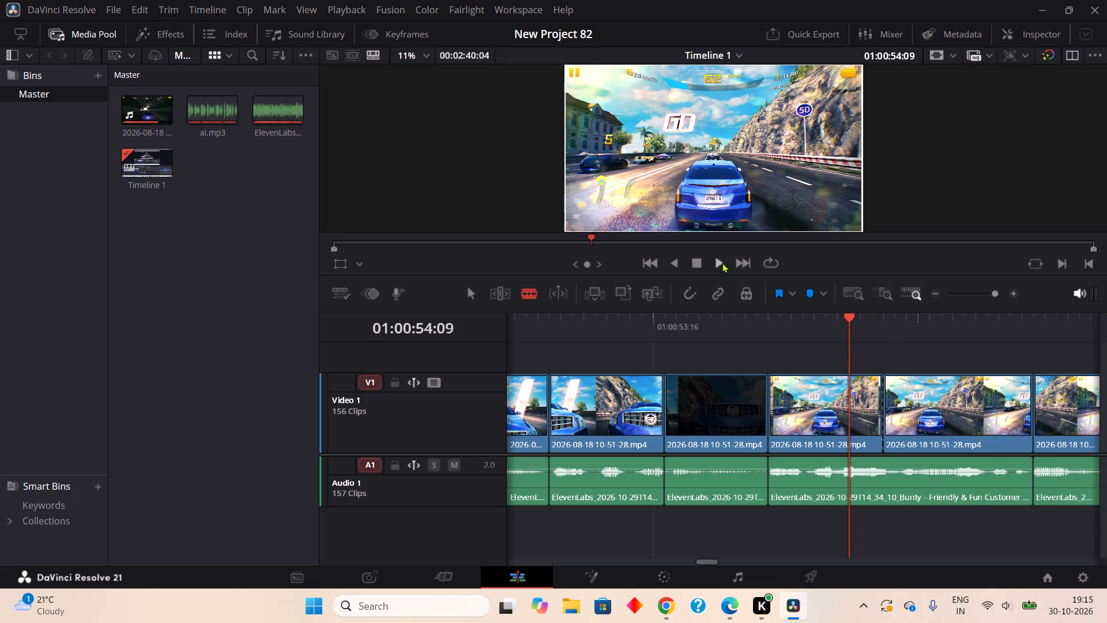
Play onward to 01:00:55:20, then split Audio 1 at 01:00:56:02 and 01:00:56:03 and ripple cut the frame between them.
click(722, 262)
click(697, 264)
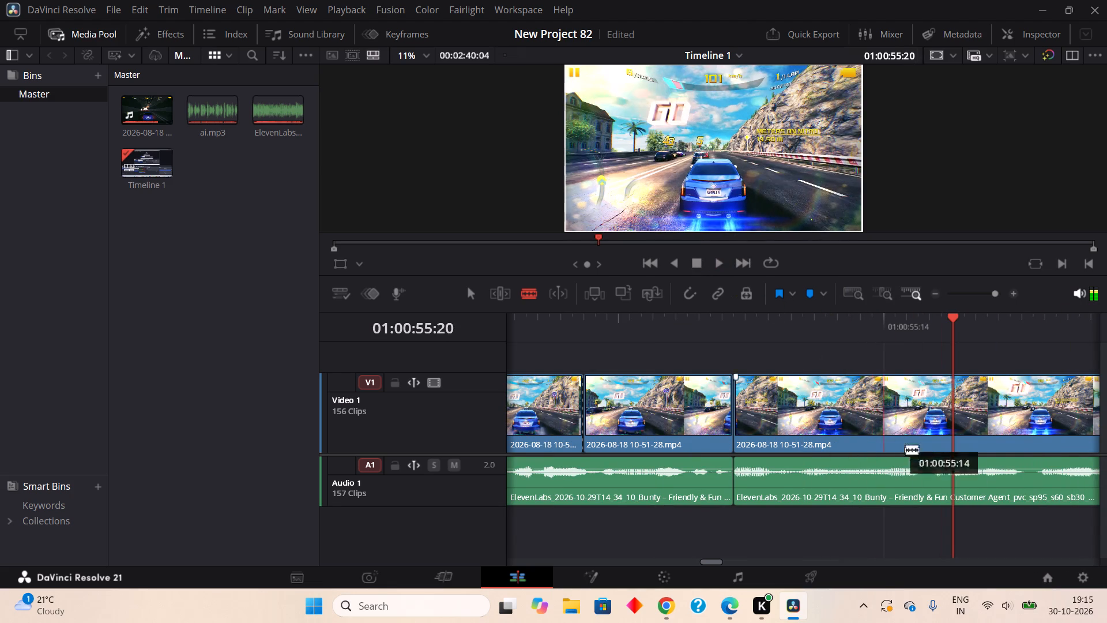
click(1027, 504)
click(1042, 486)
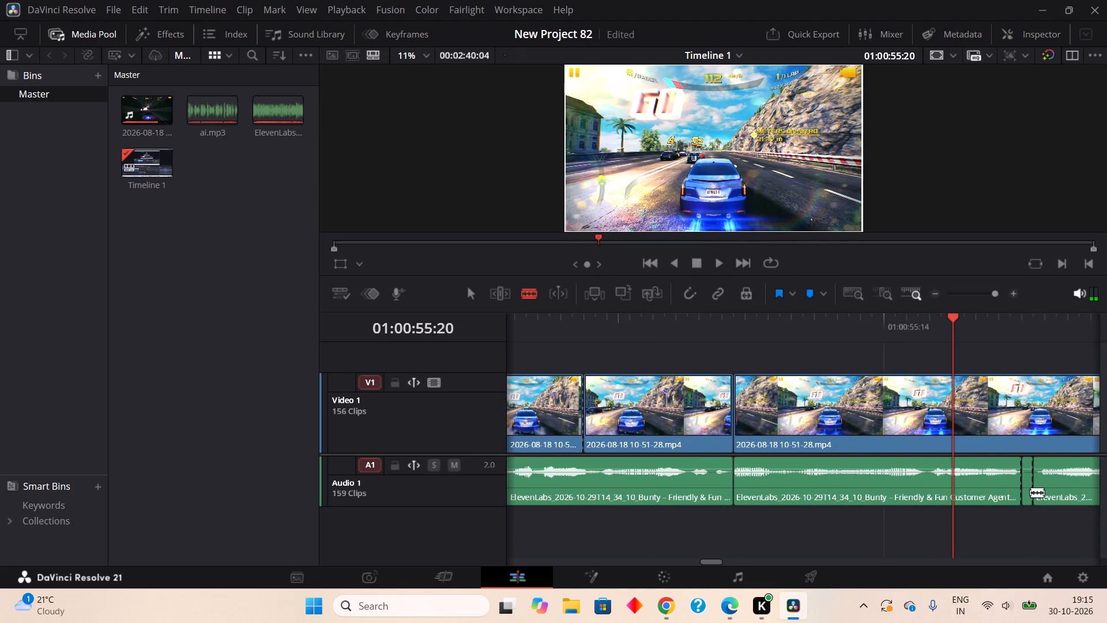
right_click(1030, 492)
click(899, 261)
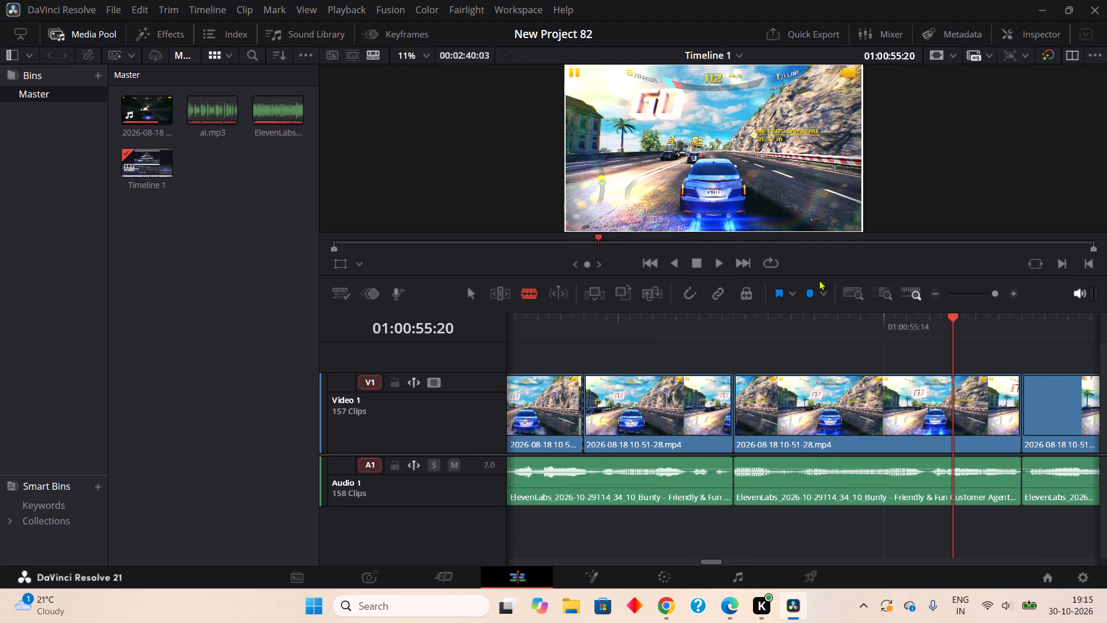
Play onward to 01:00:57:00, then split Audio 1 at 01:00:57:05 and 01:00:57:06 and ripple cut the frame between them.
click(710, 260)
click(715, 262)
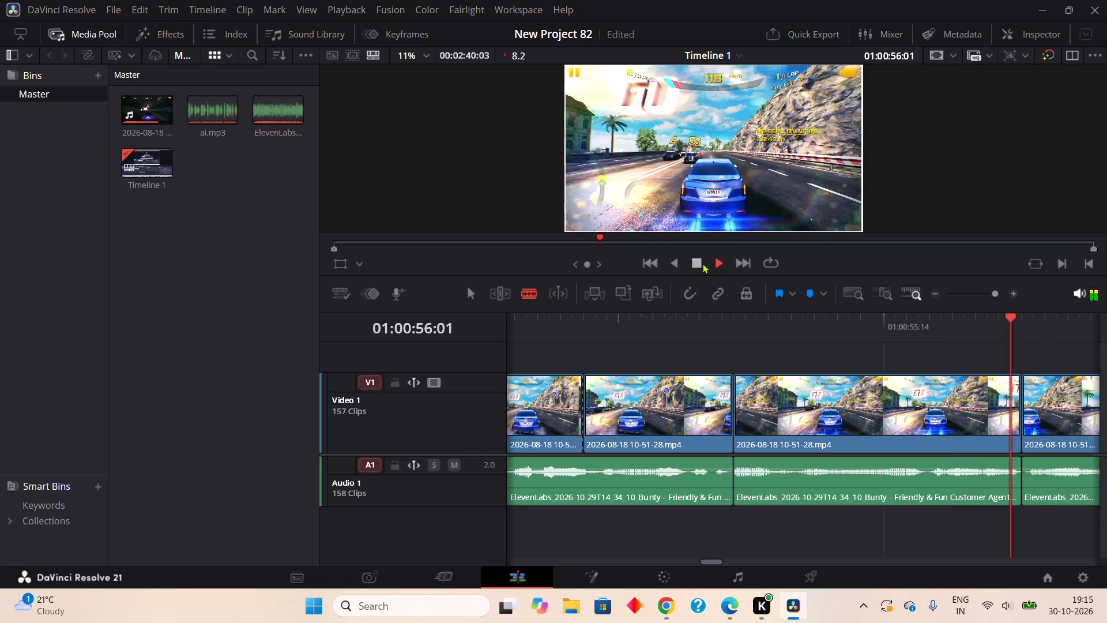
click(701, 262)
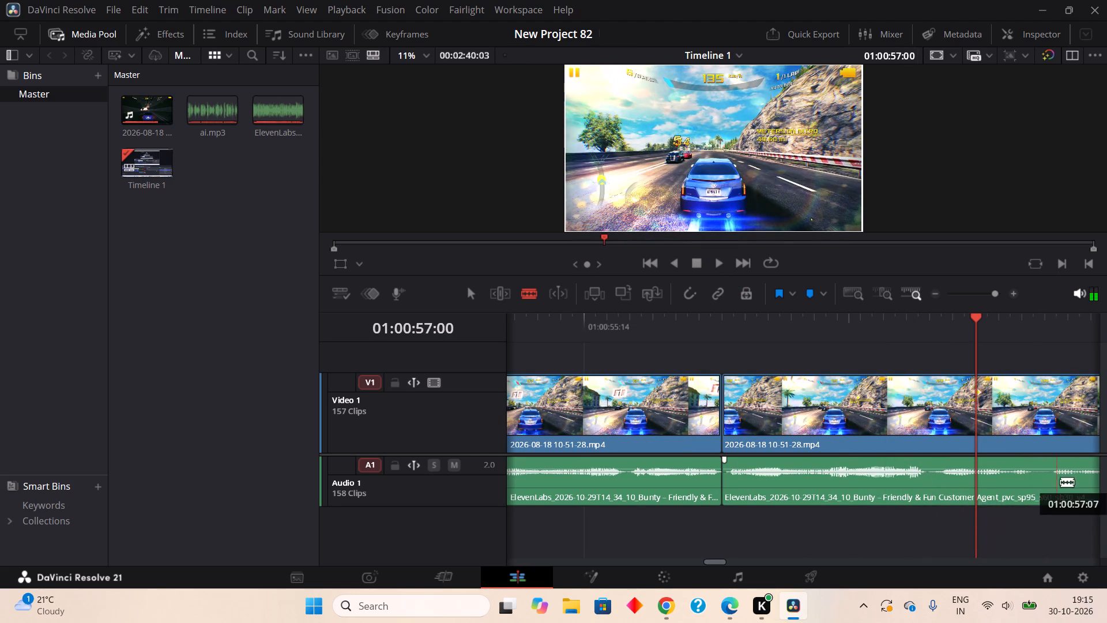
double_click(1038, 491)
double_click(1056, 483)
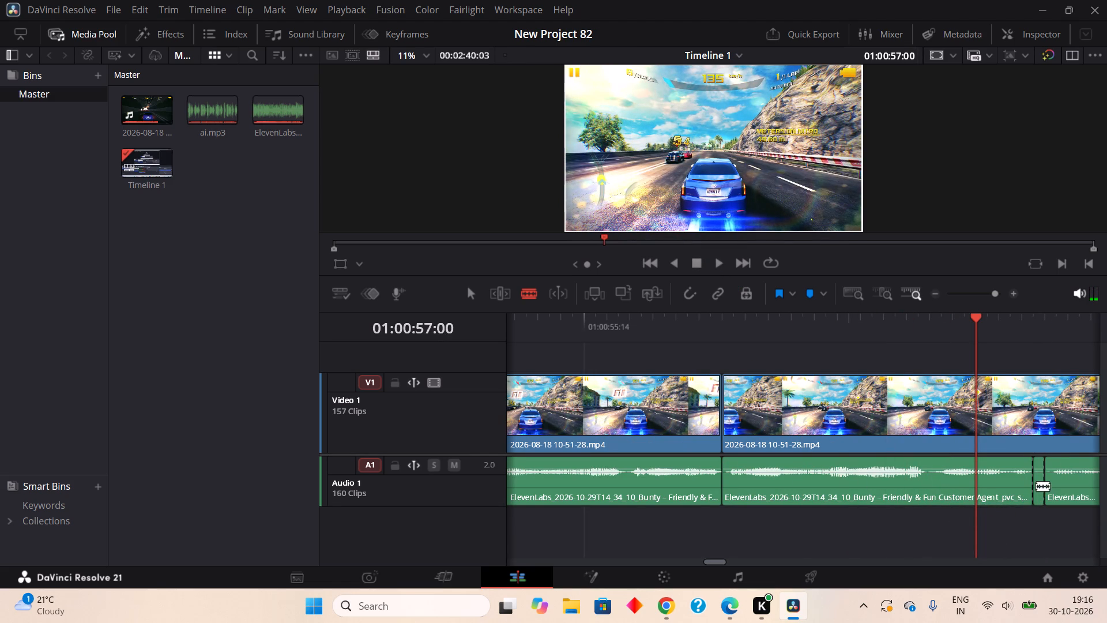
right_click(1038, 499)
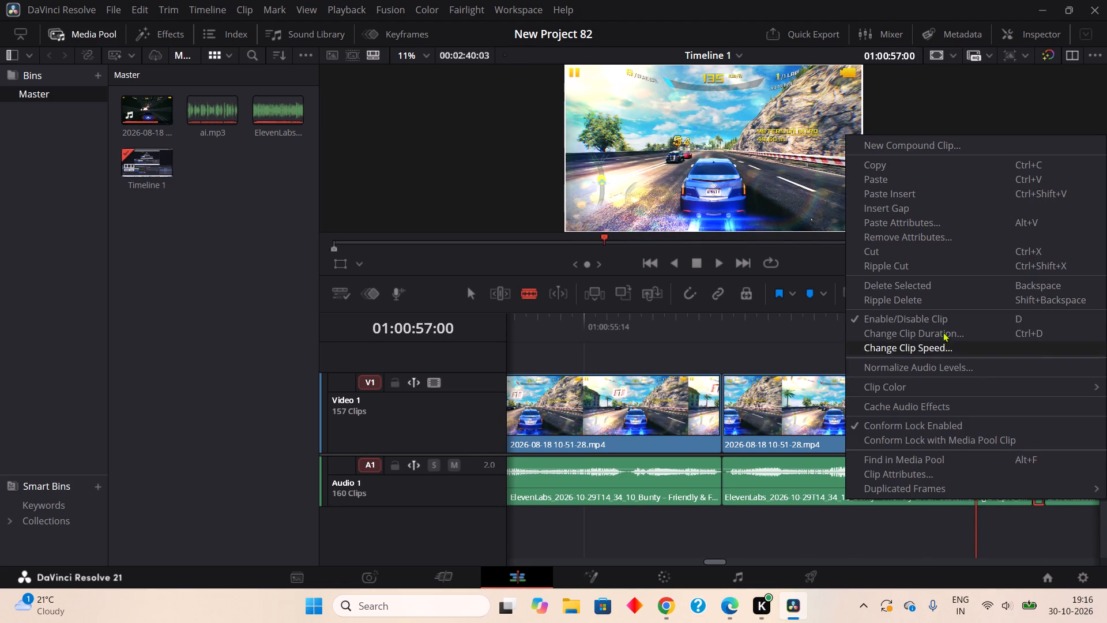
click(893, 268)
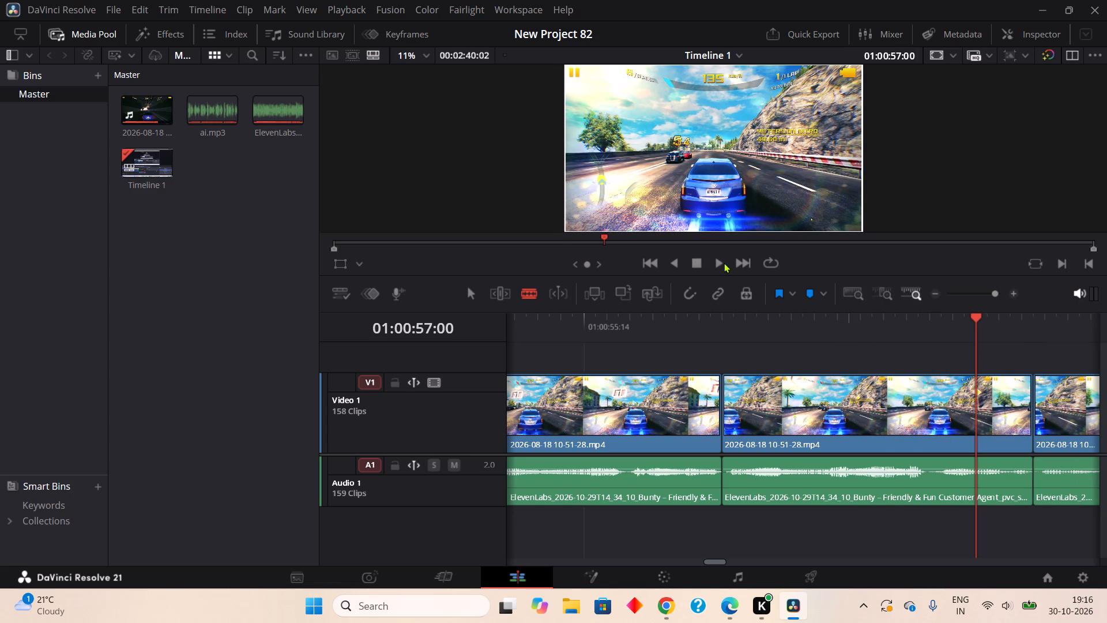
Play the timeline onward to 01:00:58:09 to check the voice-over for further gaps.
click(724, 262)
double_click(703, 262)
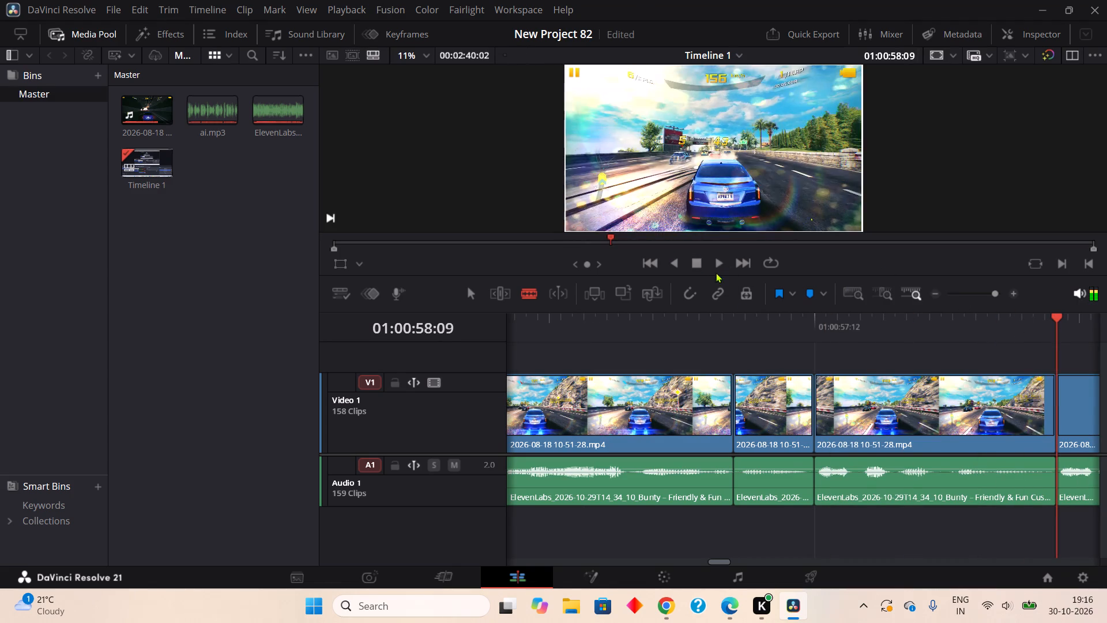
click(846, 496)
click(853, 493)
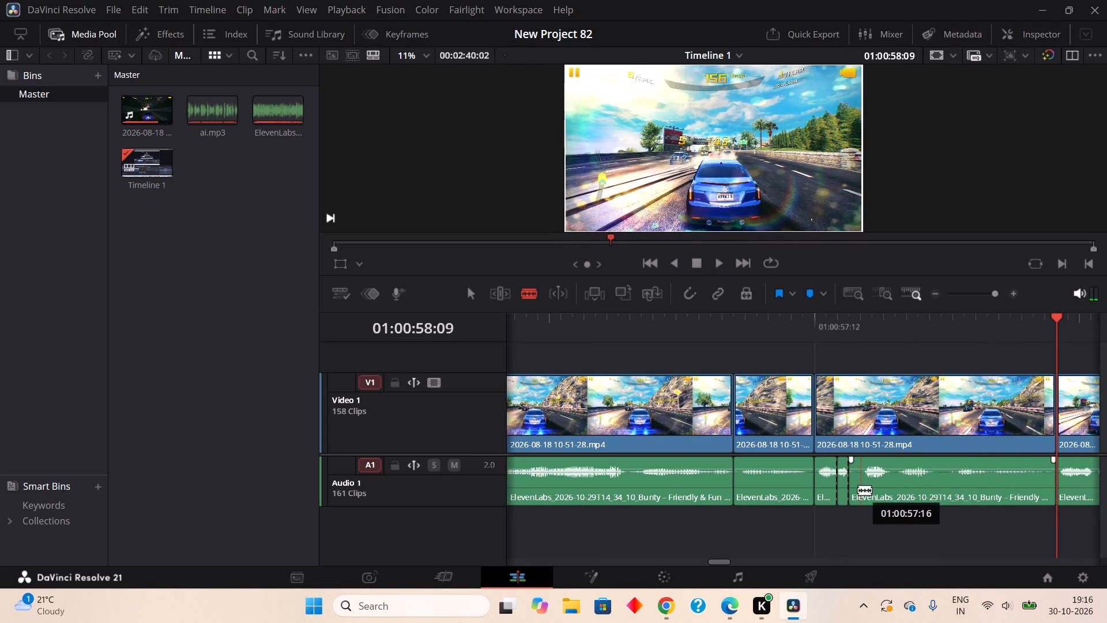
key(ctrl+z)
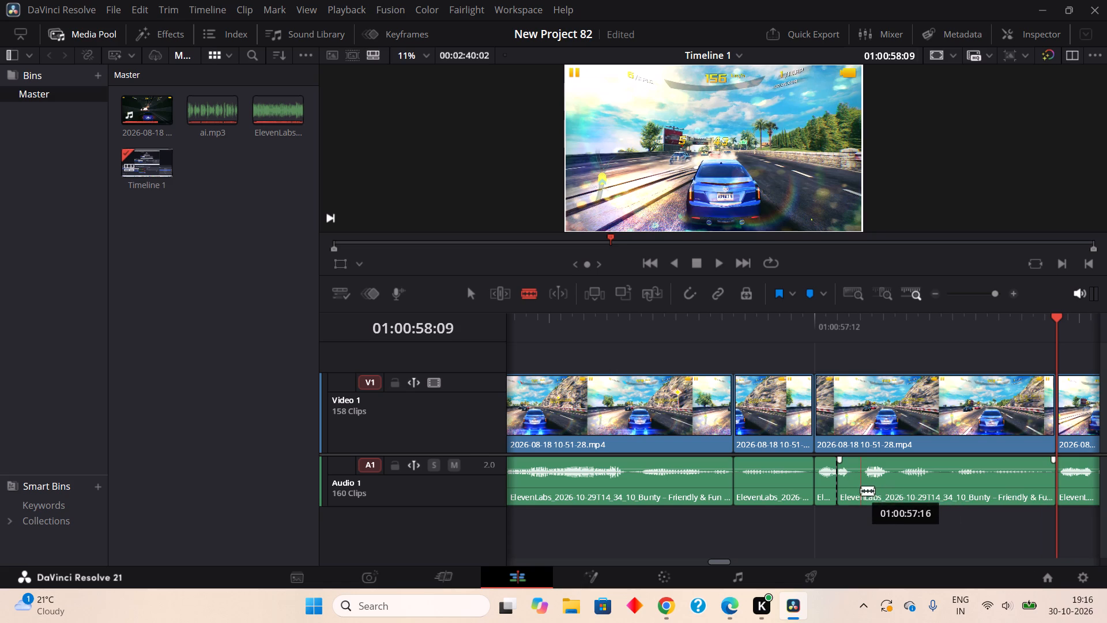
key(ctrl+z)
Split Audio 1 at 01:00:57:15 and 01:00:57:16 and ripple cut the frame between them.
click(854, 491)
click(871, 489)
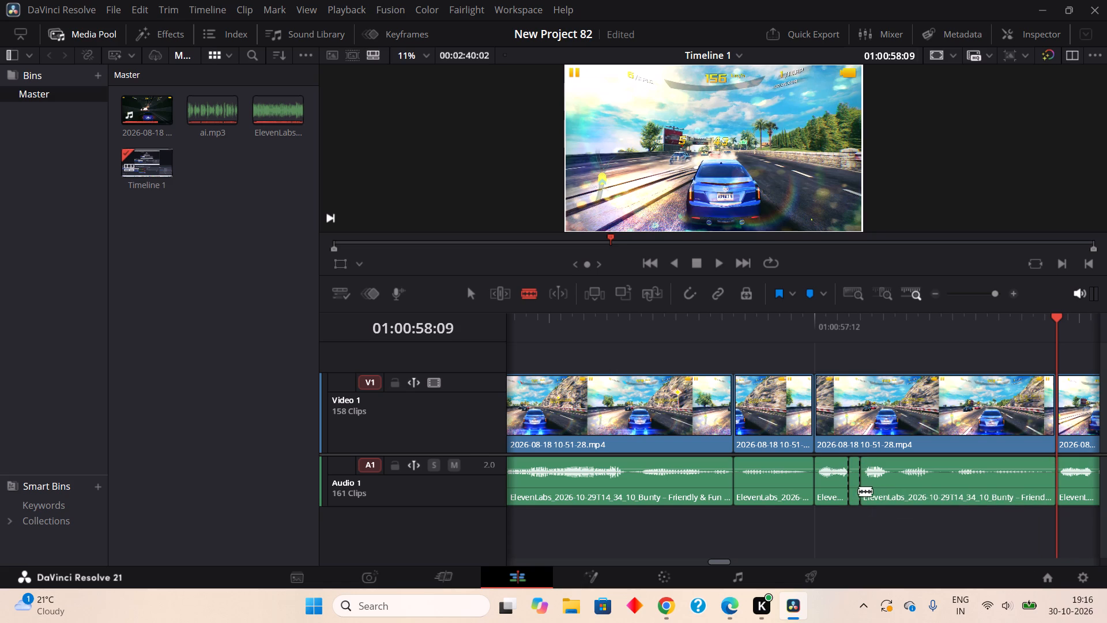
right_click(854, 491)
click(896, 257)
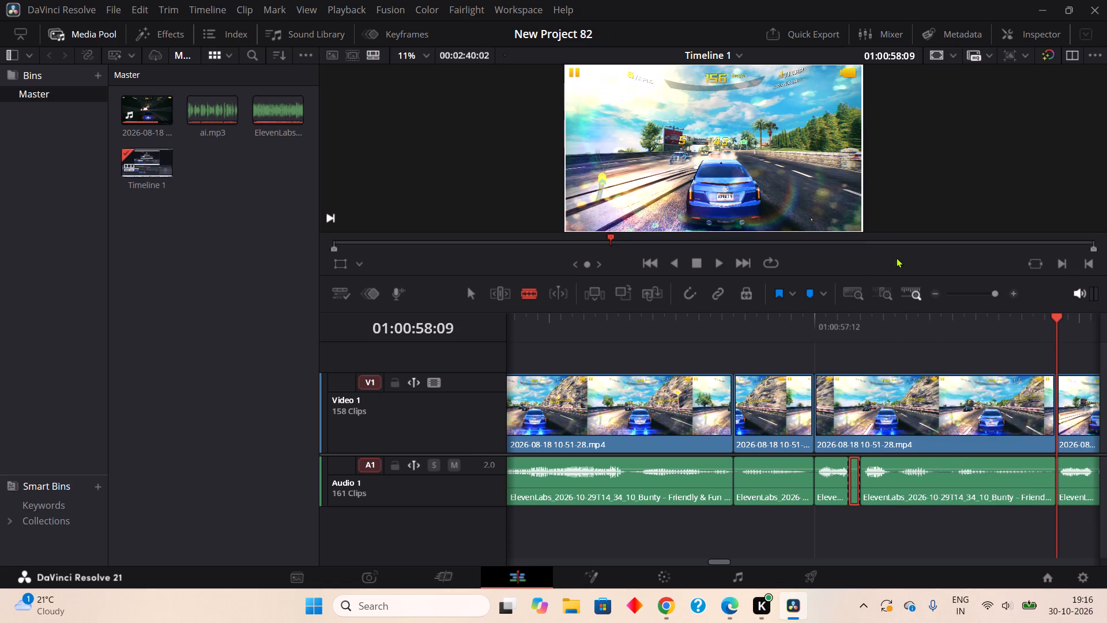
Split Audio 1 at 01:00:57:21, 01:00:57:22 and 01:00:57:23 and ripple cut both one-frame quiet pieces between these splits.
click(929, 502)
drag(931, 502, 936, 498)
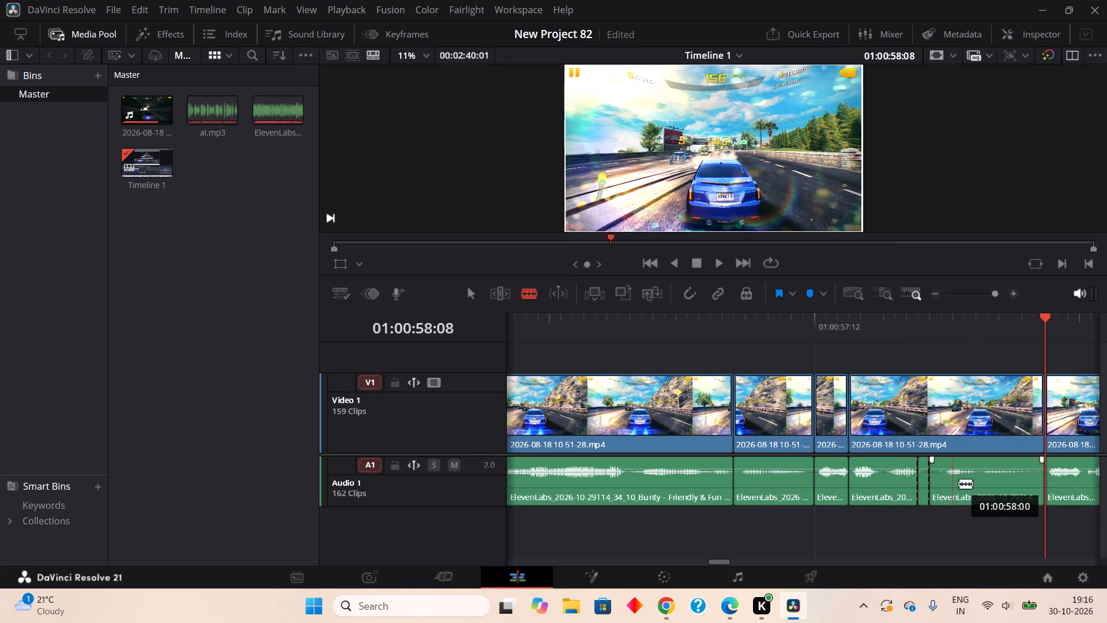
click(950, 494)
right_click(932, 496)
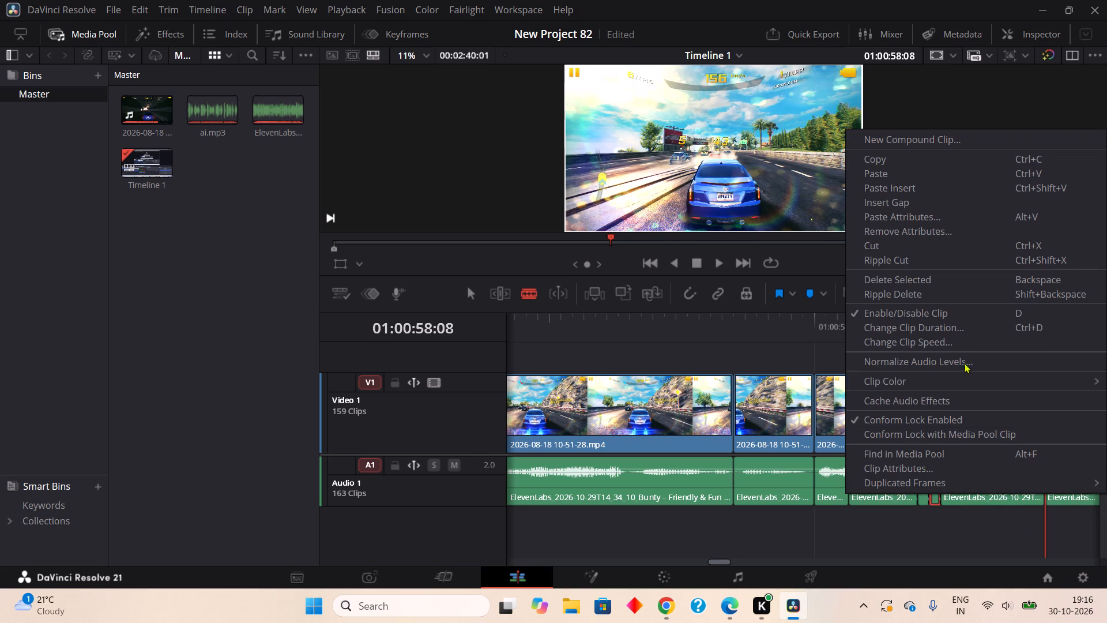
click(886, 261)
right_click(928, 506)
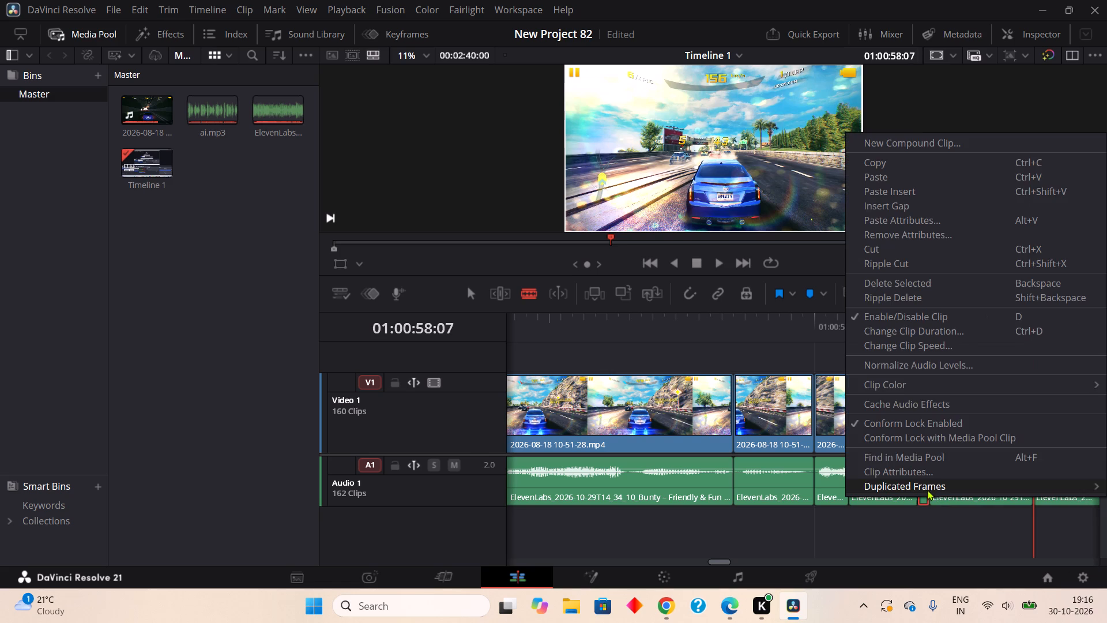
drag(877, 256, 880, 263)
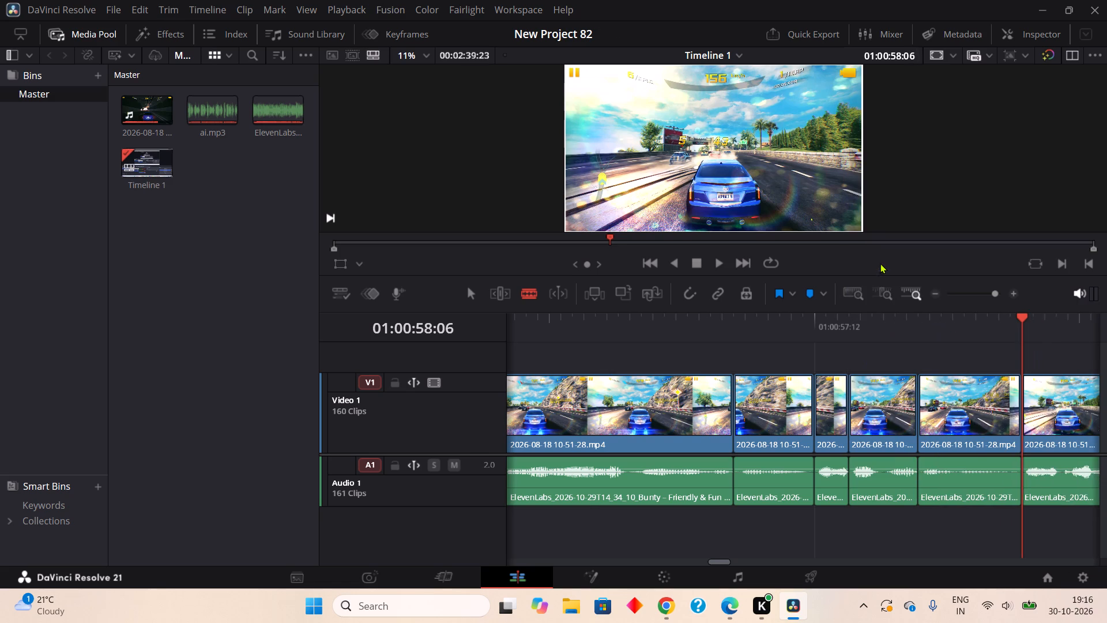
Split Audio 1 at 01:00:58:05 and ripple cut the one-frame piece up to the existing cut at 01:00:58:06.
click(1012, 499)
right_click(1012, 496)
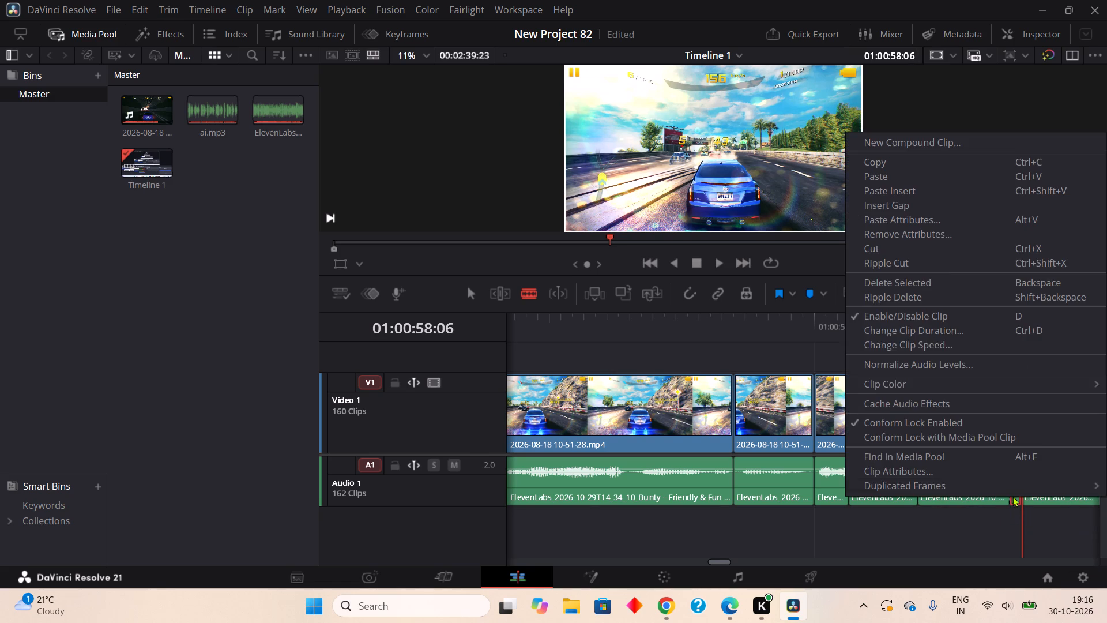
click(937, 264)
Play onward to 01:00:59:03, then split Audio 1 at 01:00:58:18 and 01:00:58:21 and ripple cut the quiet piece between them.
click(718, 258)
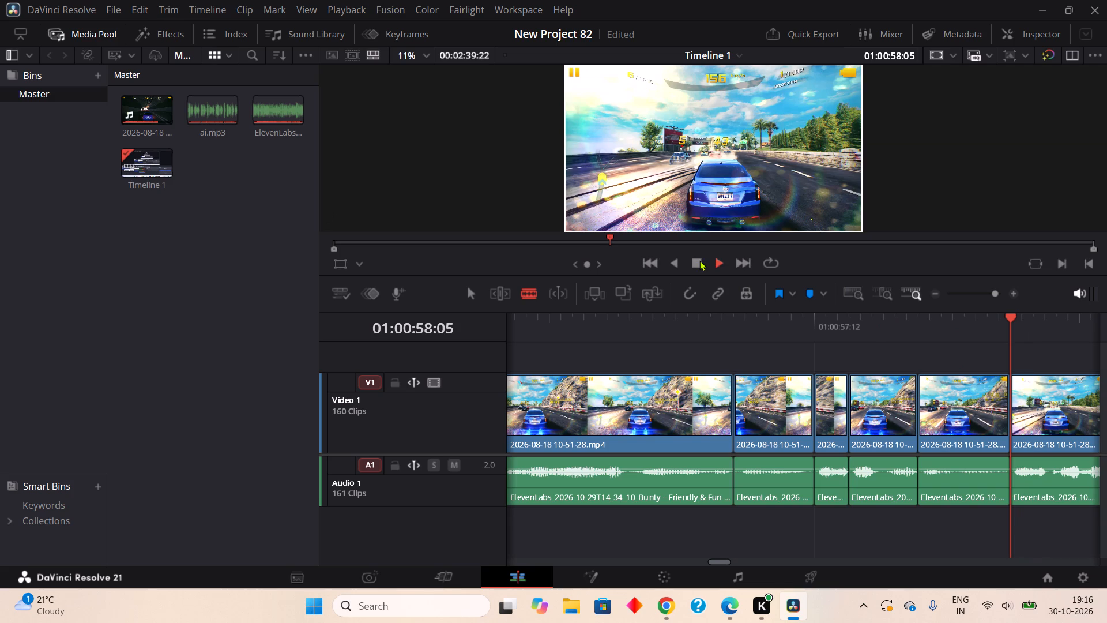
click(699, 260)
click(869, 498)
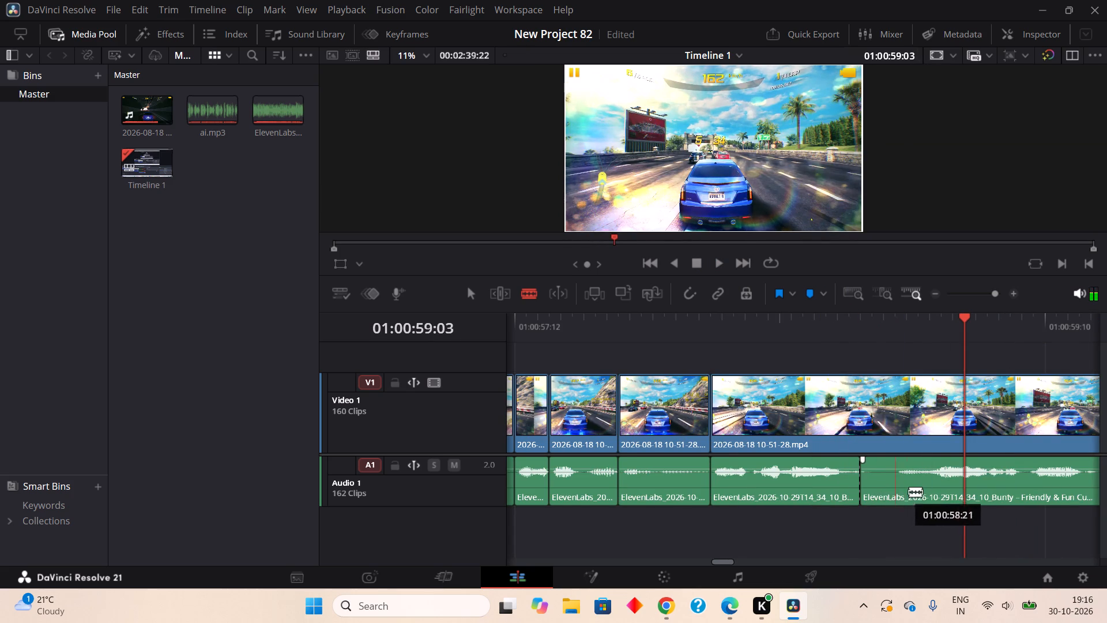
click(906, 494)
right_click(880, 488)
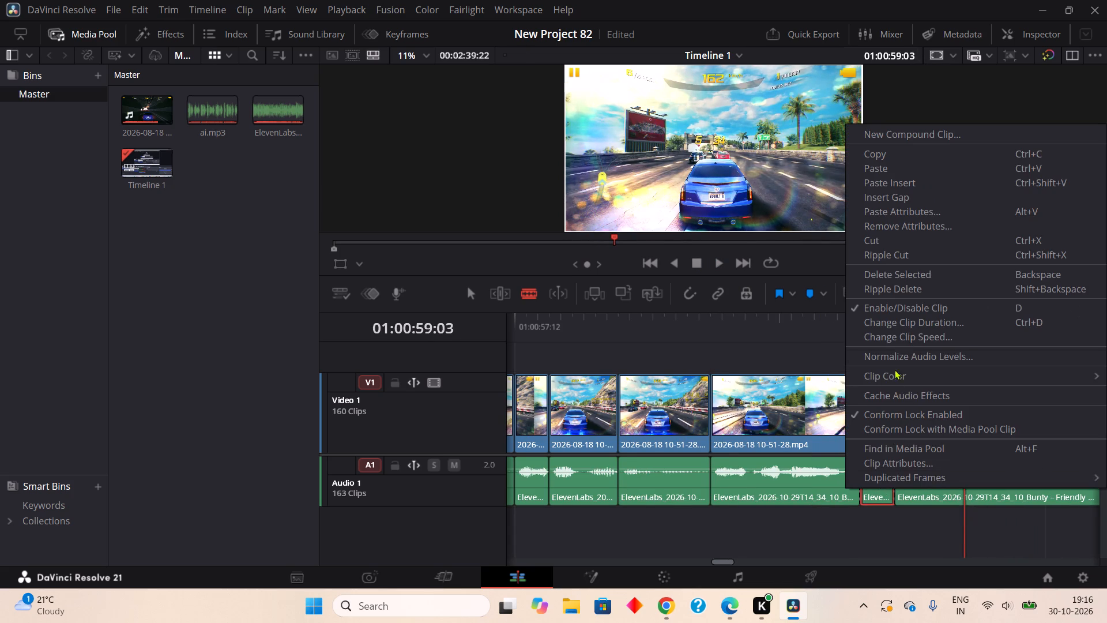
click(896, 255)
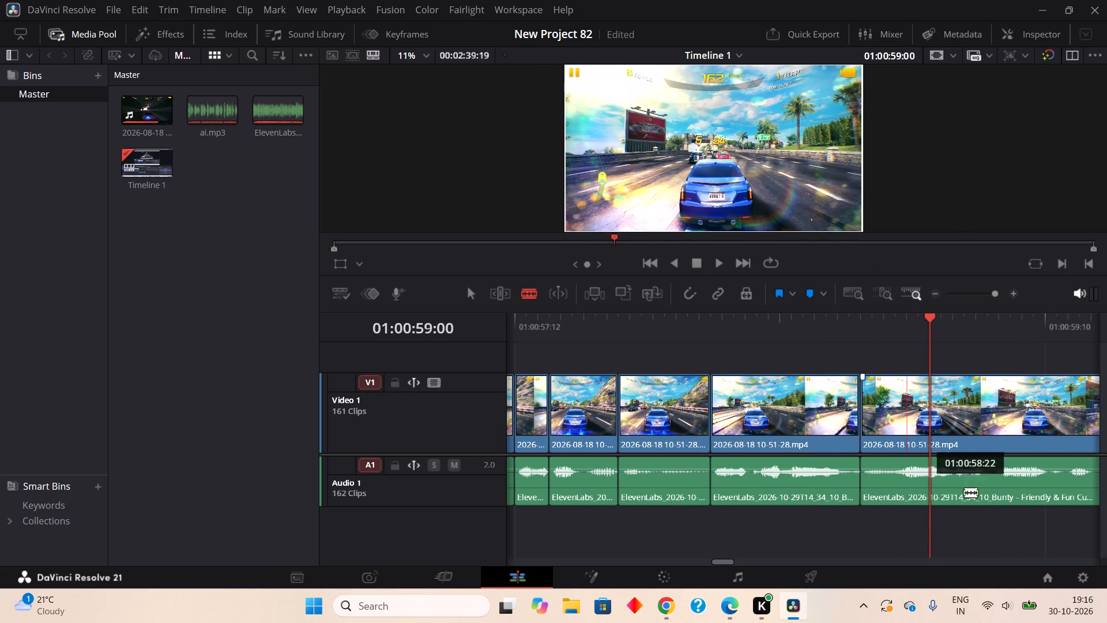
Split Audio 1 at 01:00:59:05 and 01:00:59:06 and ripple cut the frame between them.
click(992, 490)
click(1000, 489)
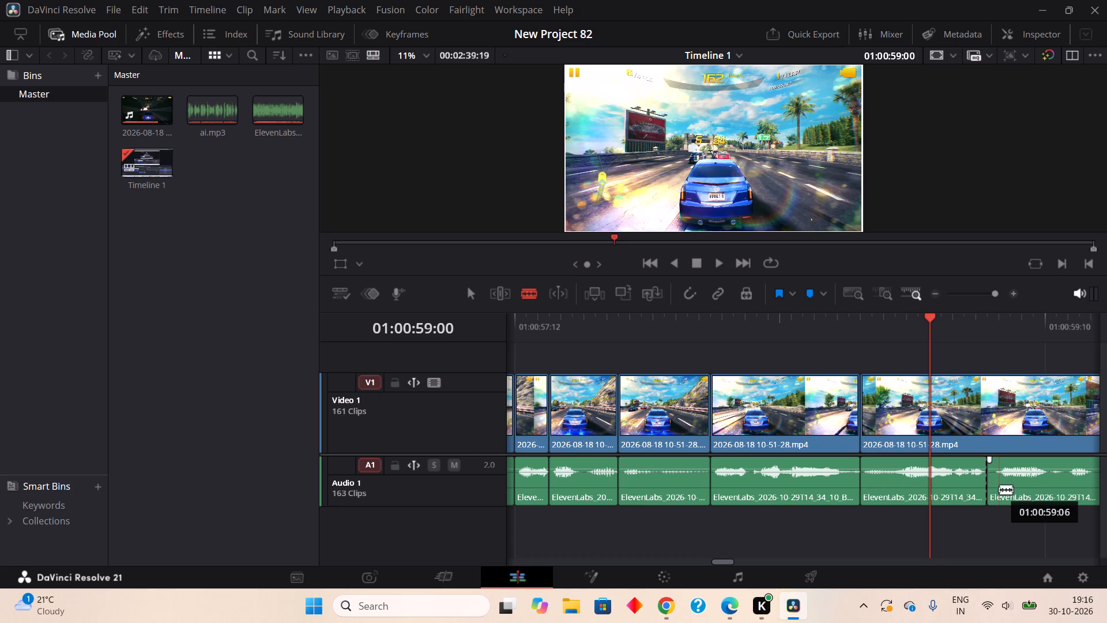
right_click(996, 491)
double_click(887, 264)
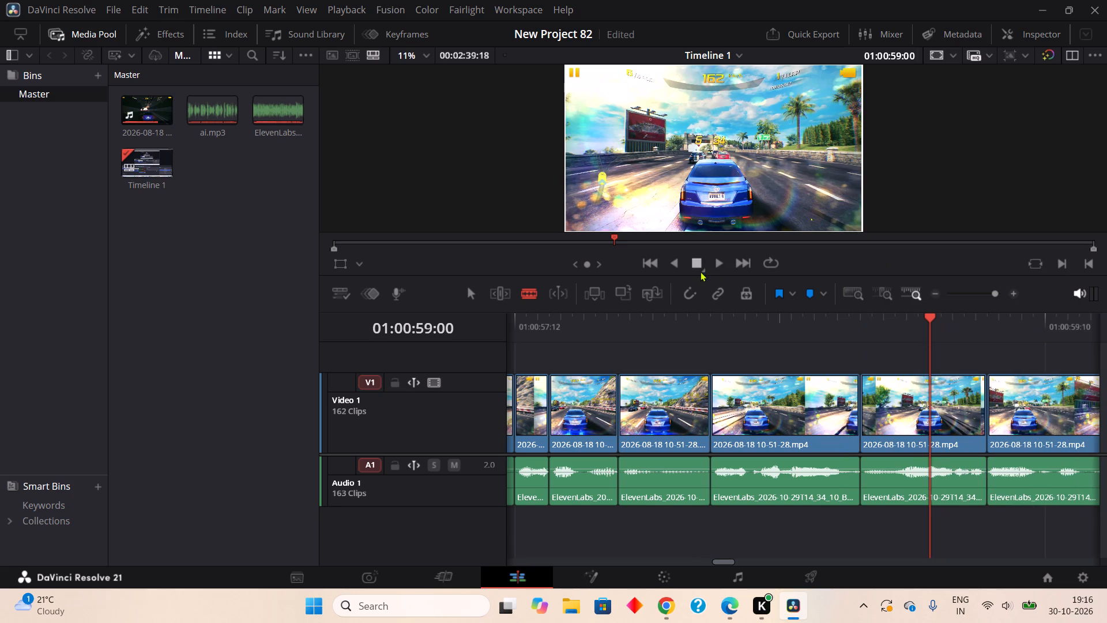
Play onward to 01:01:00:02, then split Audio 1 at 01:00:59:17 and 01:00:59:20 and ripple cut the quiet piece between them.
click(714, 261)
click(698, 263)
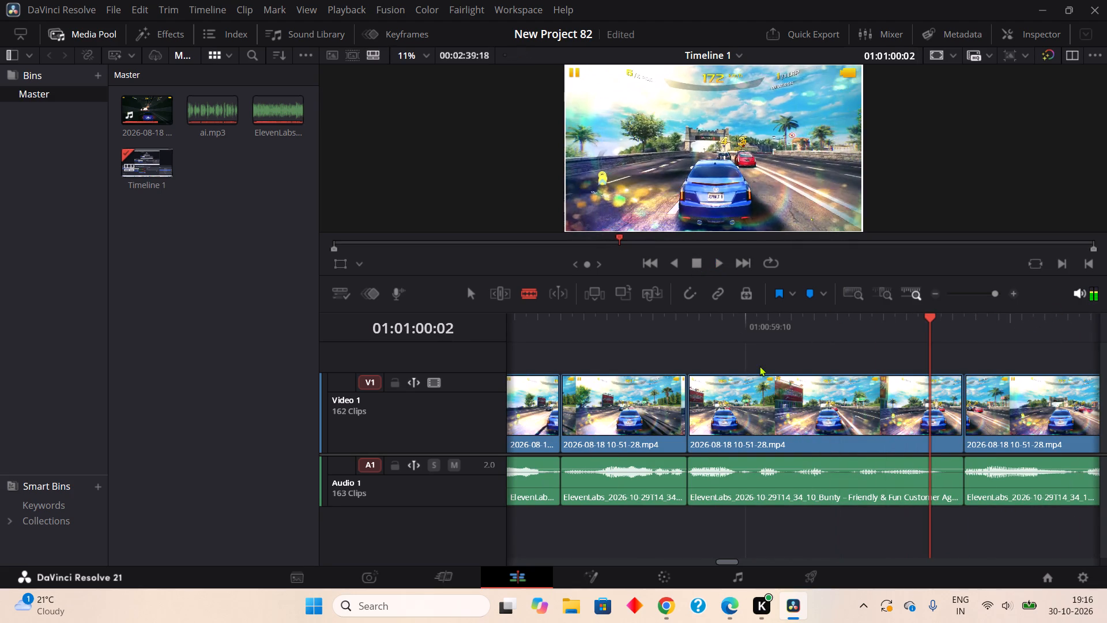
double_click(831, 493)
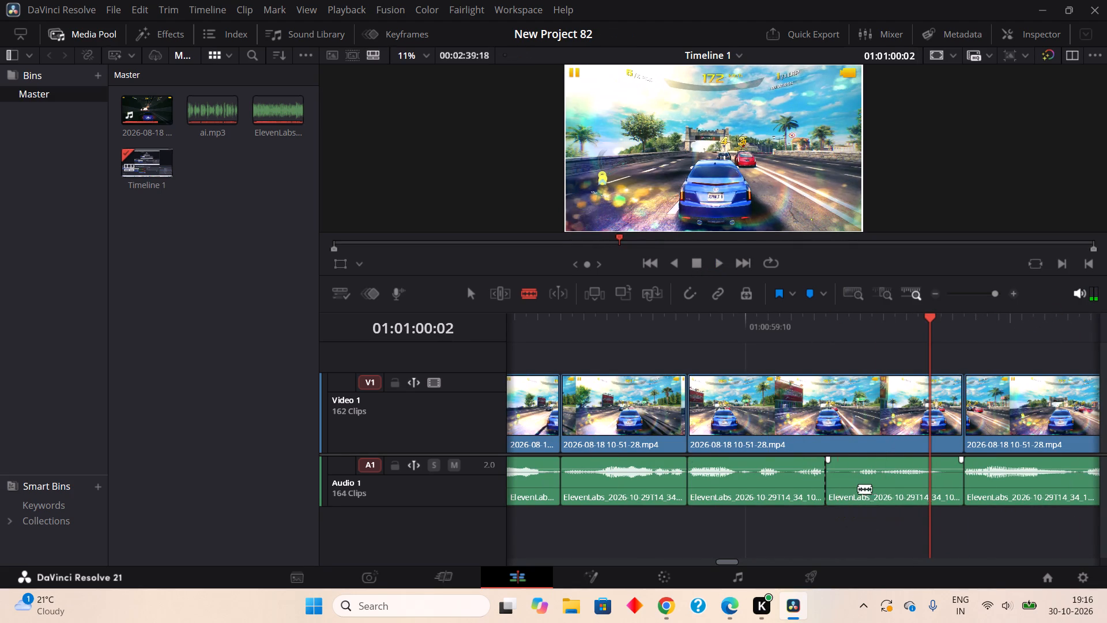
click(863, 489)
right_click(842, 489)
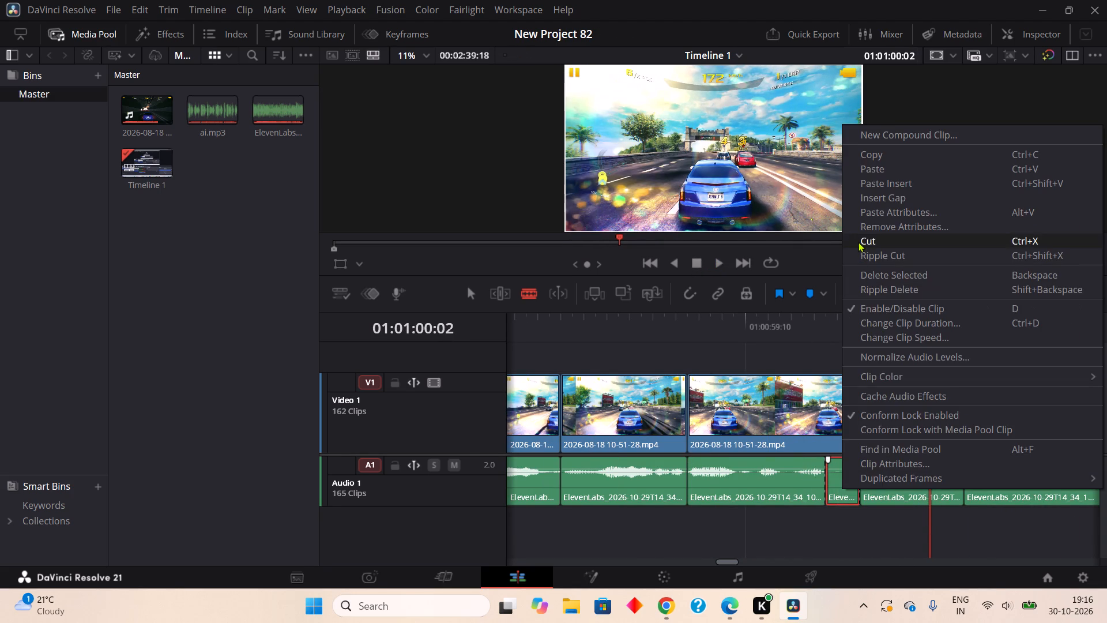
click(864, 254)
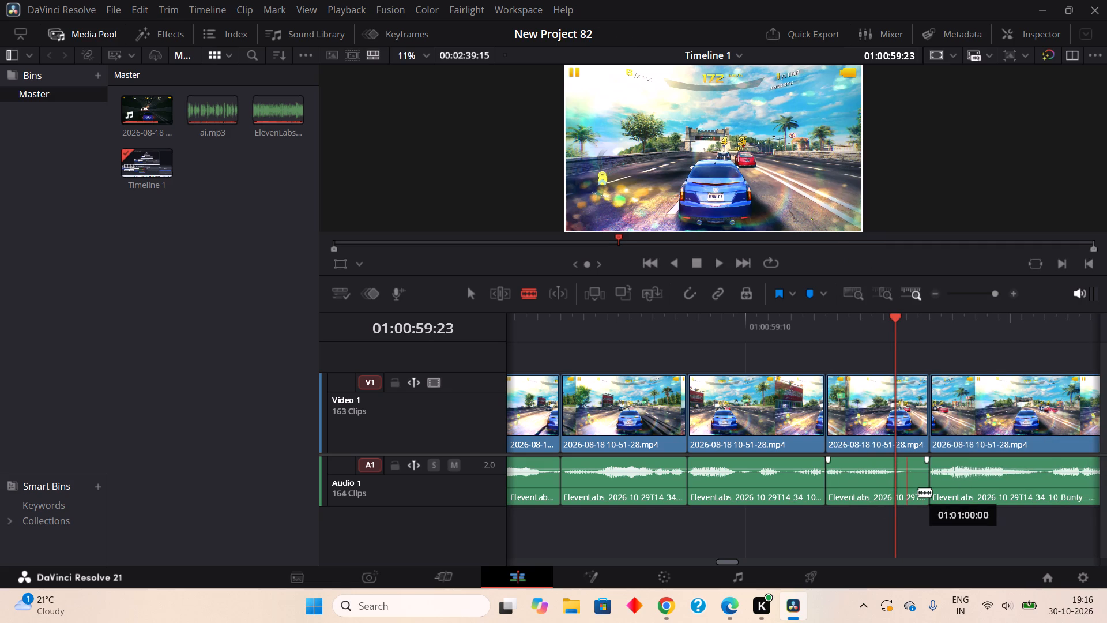
Split Audio 1 at 01:01:00:01 and ripple cut the one-frame piece up to the existing cut at 01:01:00:02.
click(918, 492)
right_click(919, 492)
click(863, 262)
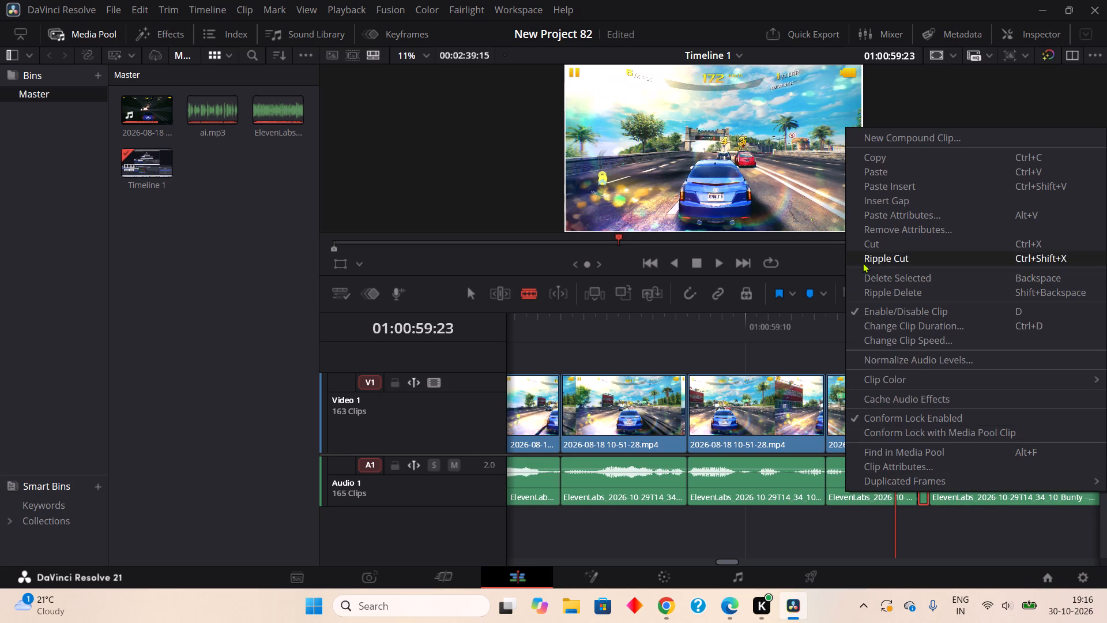
Play onward to 01:01:01:03, then split Audio 1 at 01:01:01:11 and 01:01:01:13 and ripple cut the two frames between them.
double_click(717, 267)
click(696, 263)
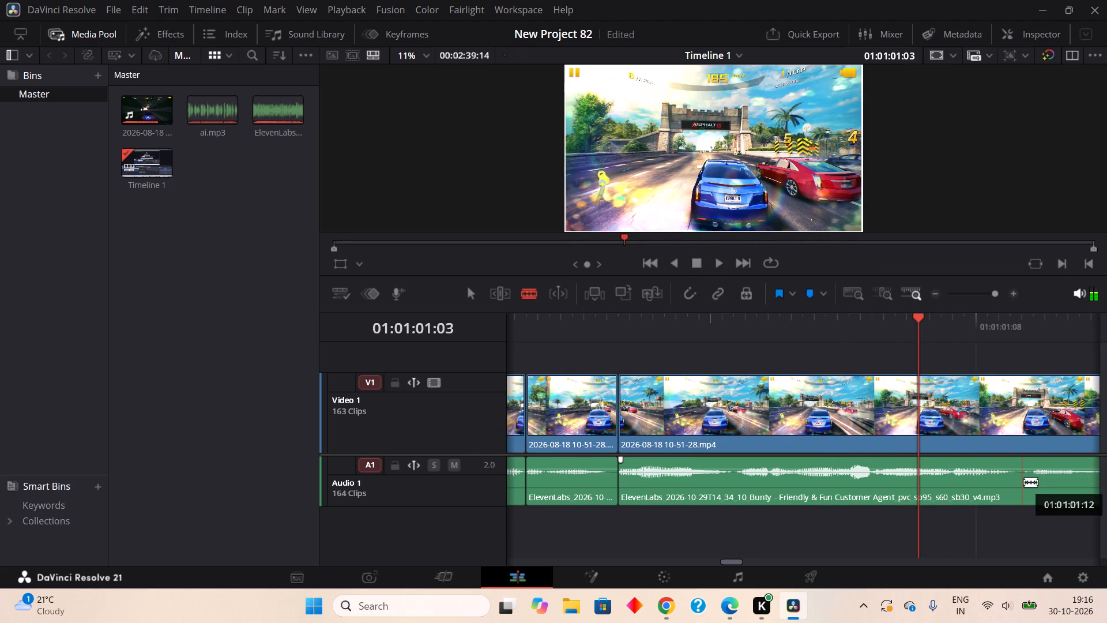
click(1015, 489)
click(1037, 490)
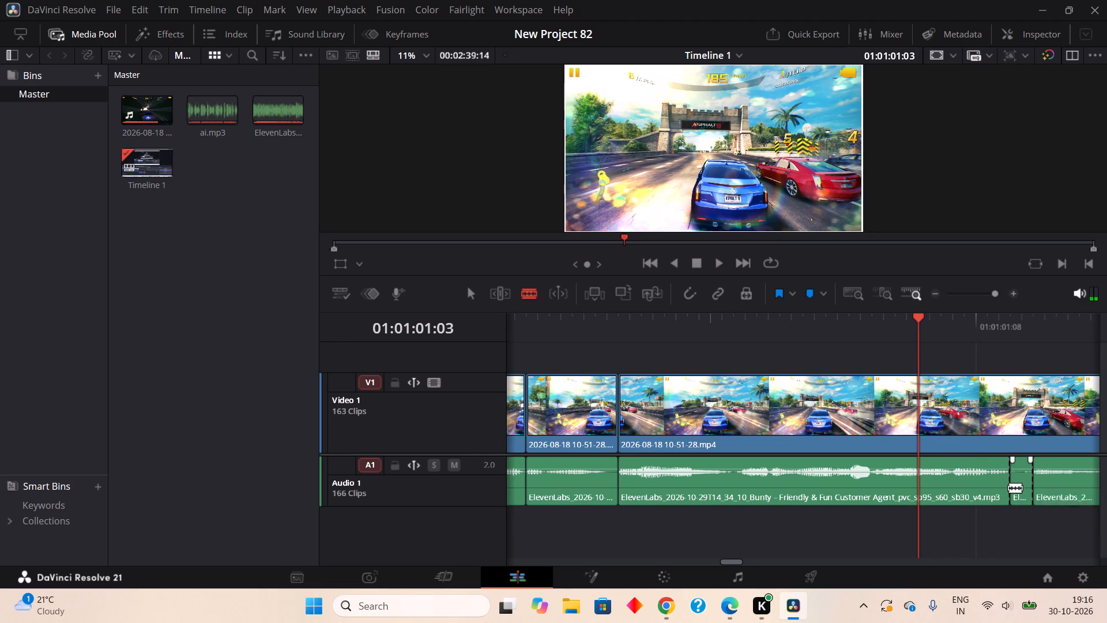
right_click(1022, 487)
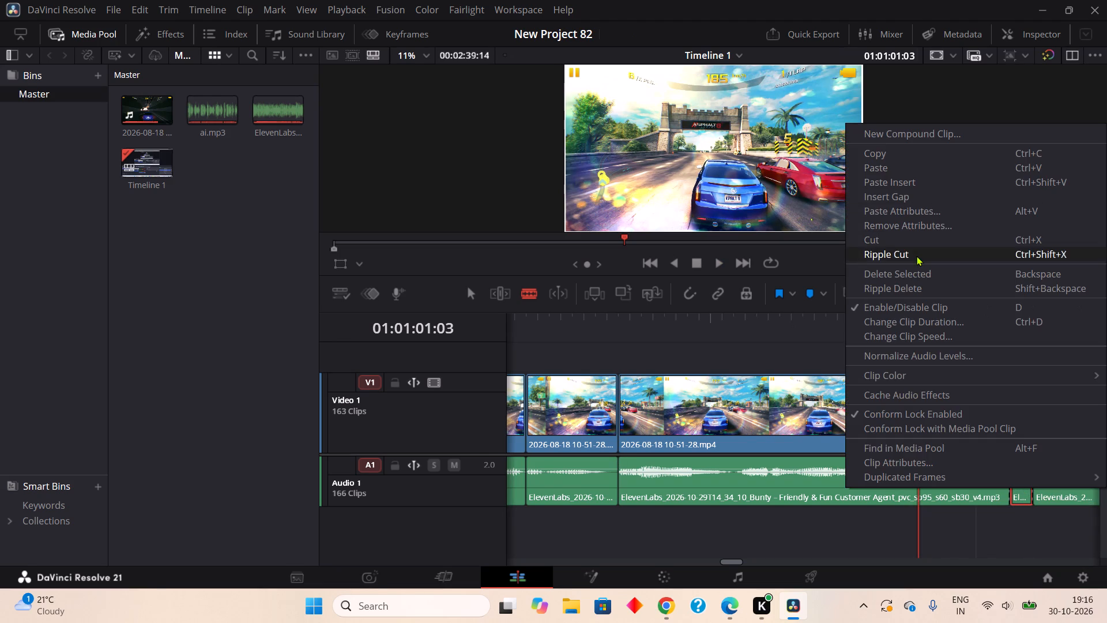
double_click(916, 256)
Play onward to 01:01:02:03, then split Audio 1 at 01:01:02:04 and 01:01:02:07 and ripple cut the silent piece between them.
double_click(718, 264)
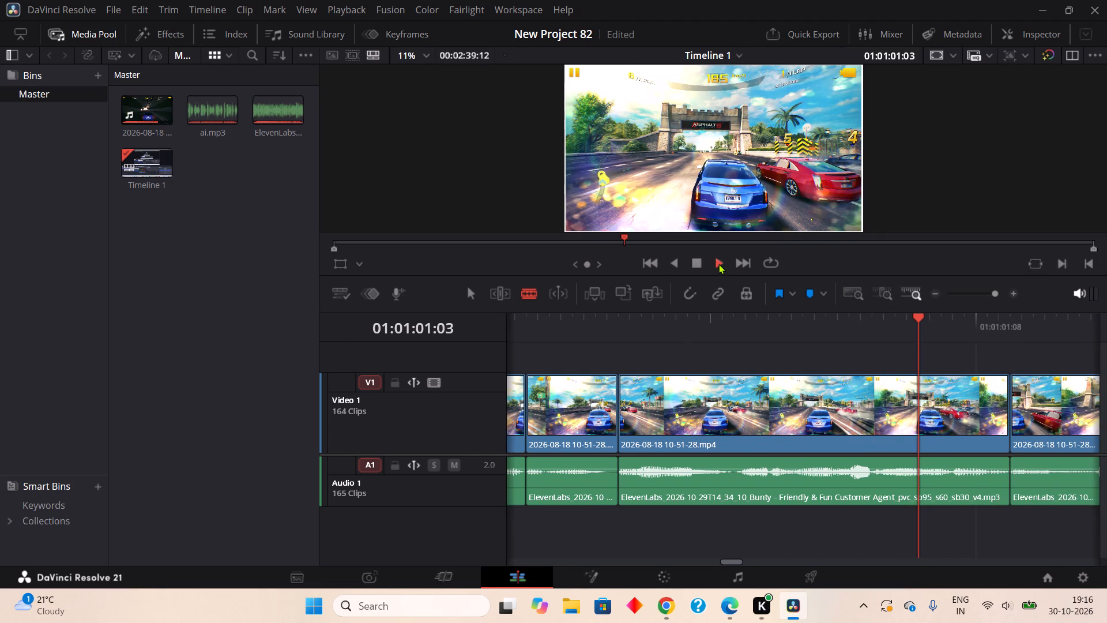
double_click(696, 263)
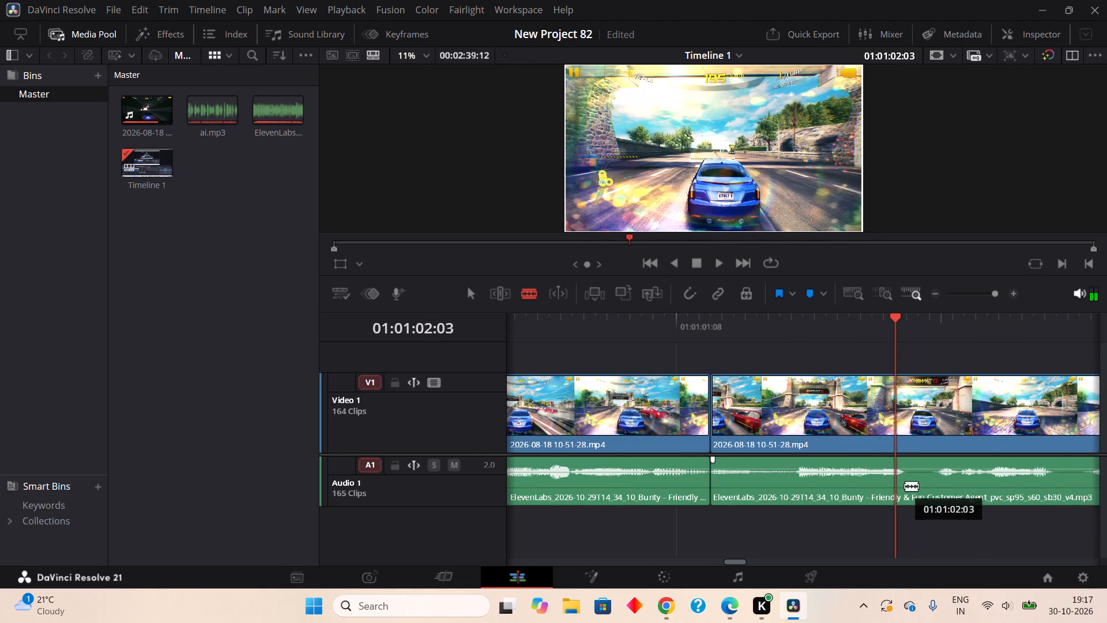
double_click(909, 483)
click(942, 491)
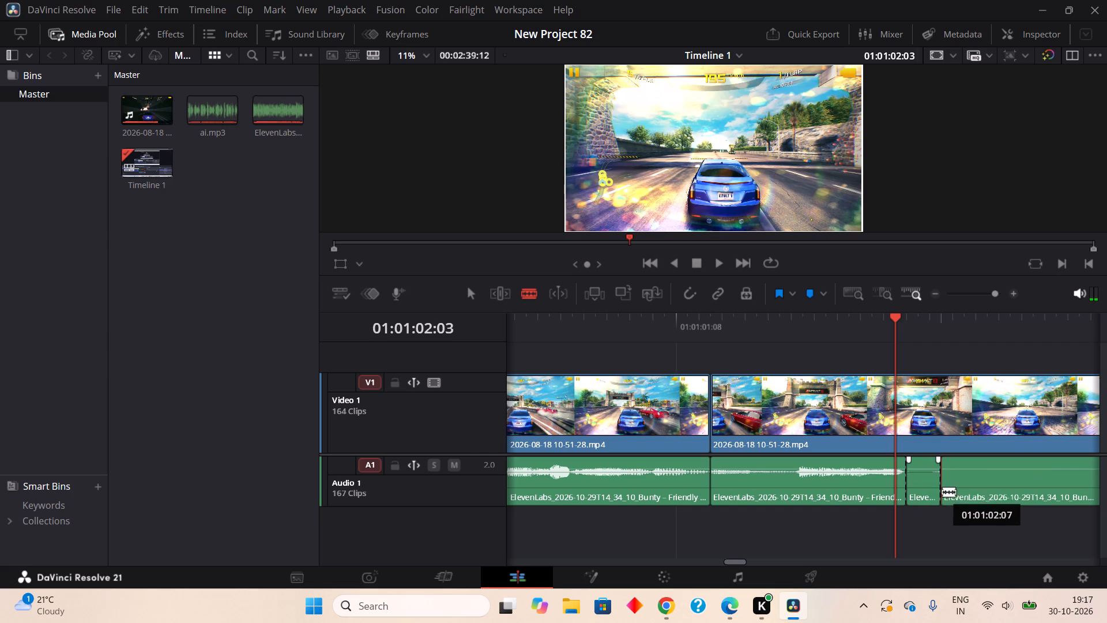
right_click(925, 483)
click(880, 246)
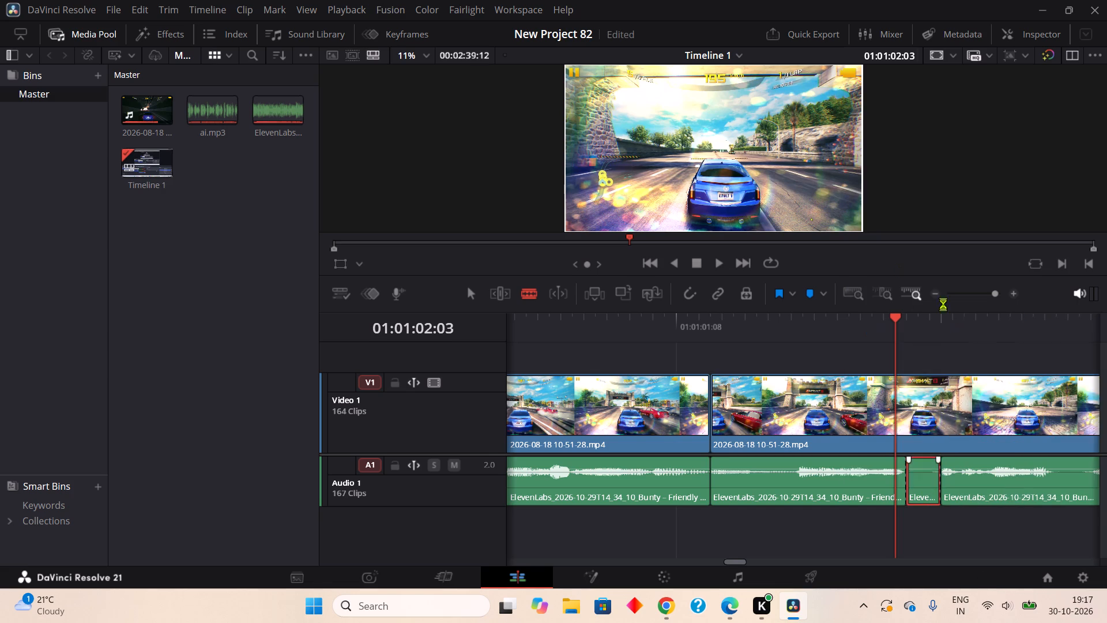
Split Audio 1 at 01:01:02:14 and 01:01:02:17 and ripple cut the silent piece between them.
double_click(1023, 492)
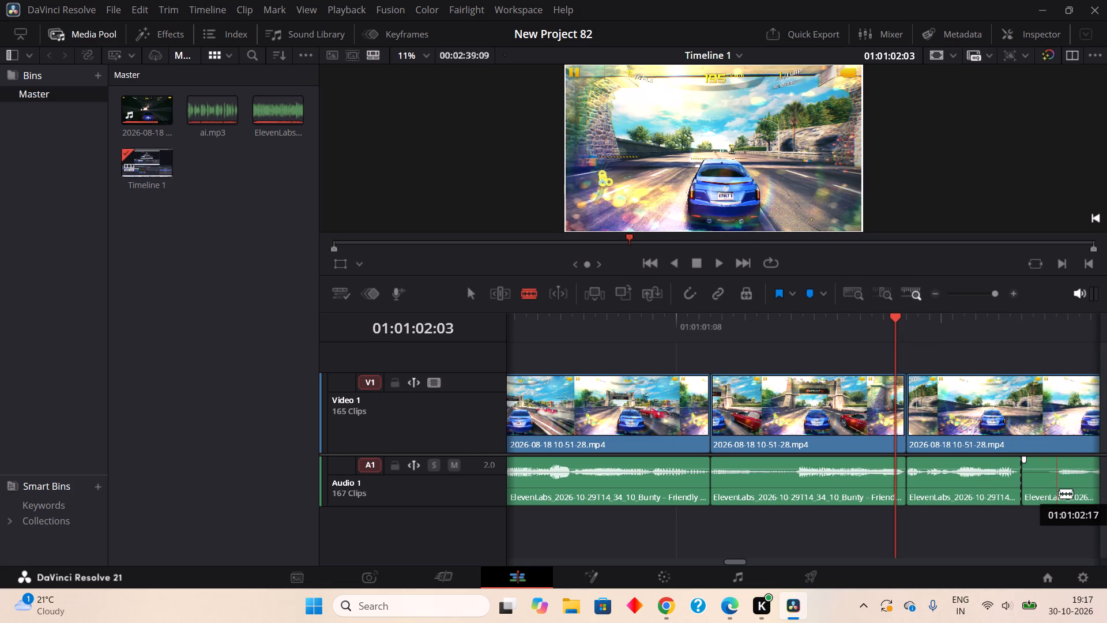
click(1061, 494)
right_click(1042, 491)
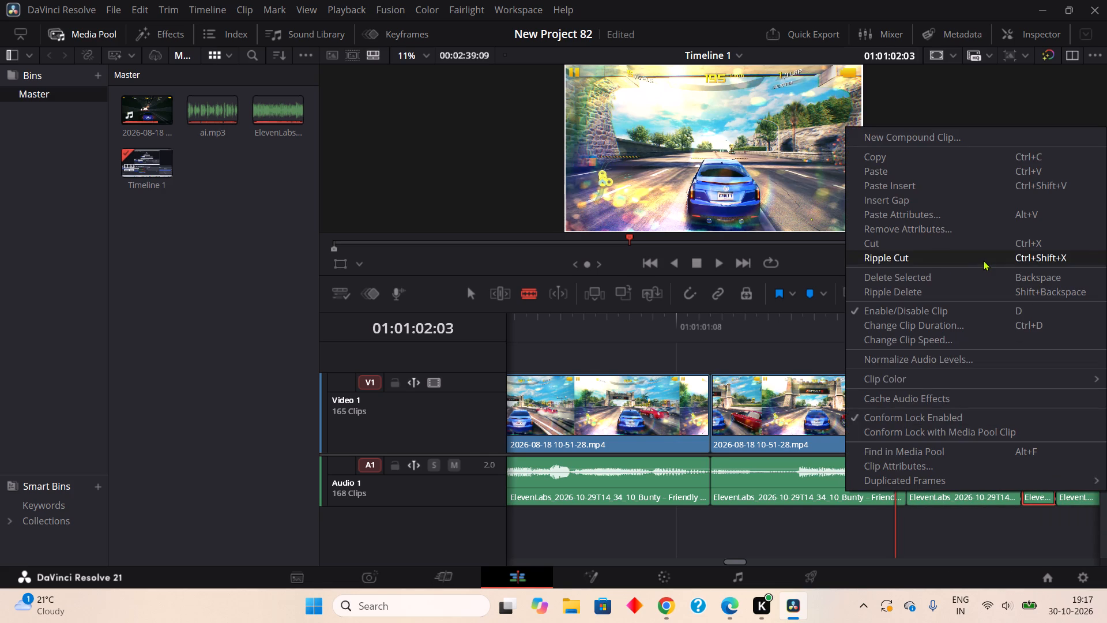
click(983, 260)
Play onward to 01:01:03:04, then split Audio 1 at 01:01:03:10 and ripple cut the quiet piece up to the existing cut at 01:01:03:13.
click(721, 262)
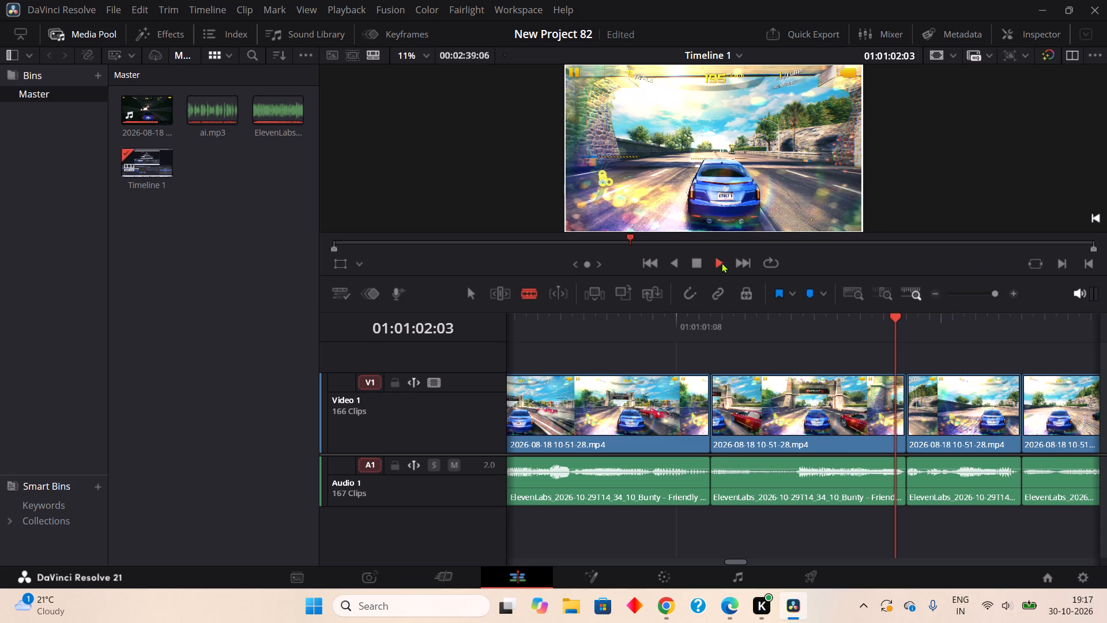
double_click(696, 260)
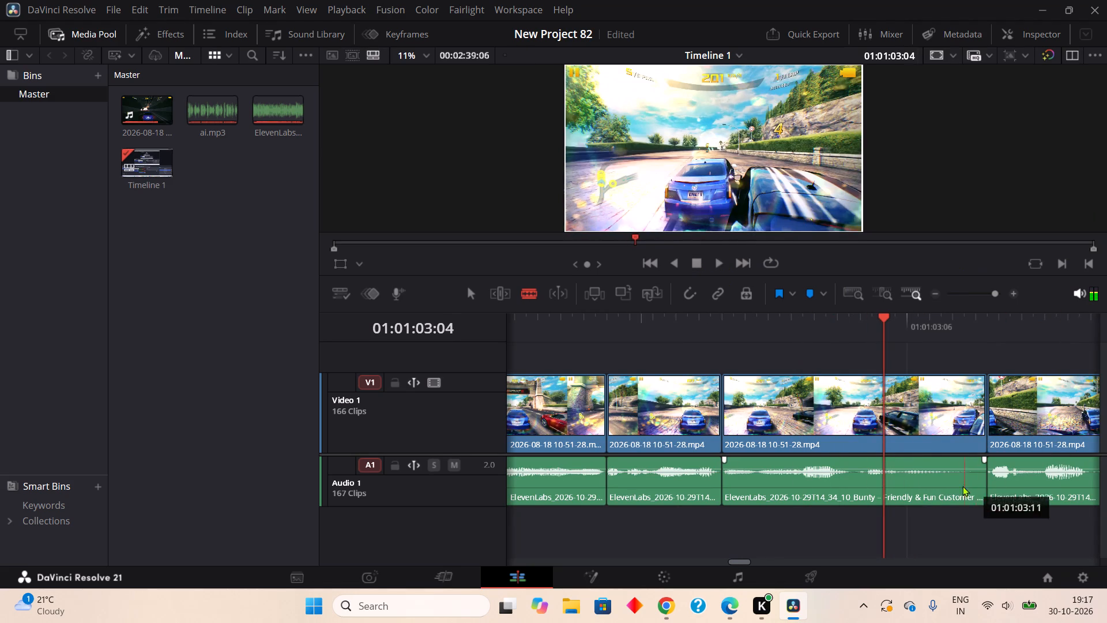
click(962, 490)
right_click(969, 487)
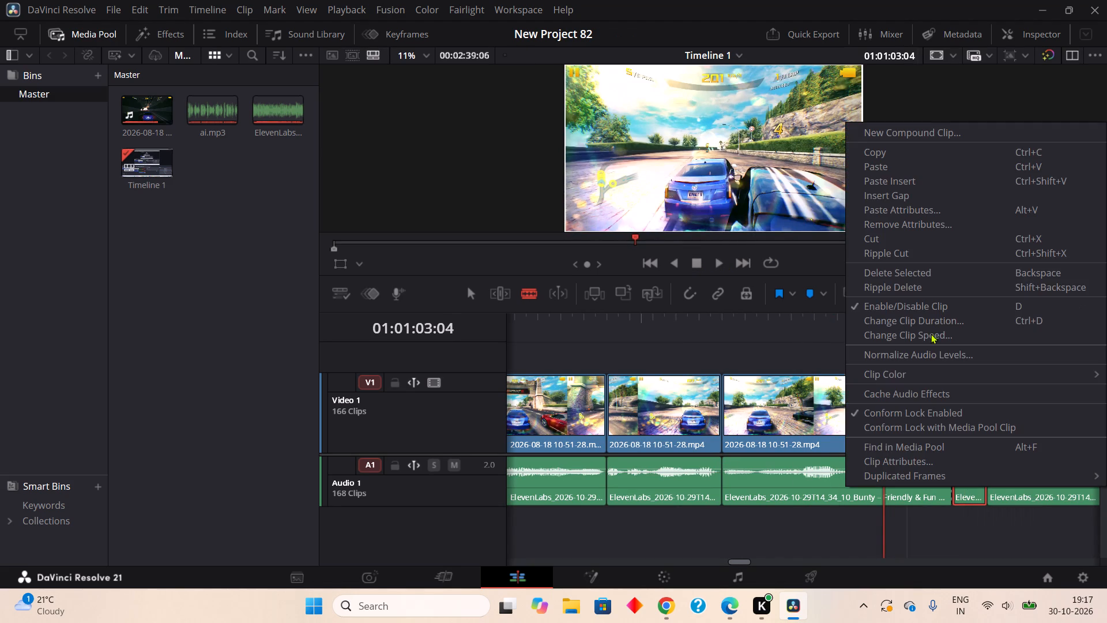
click(918, 254)
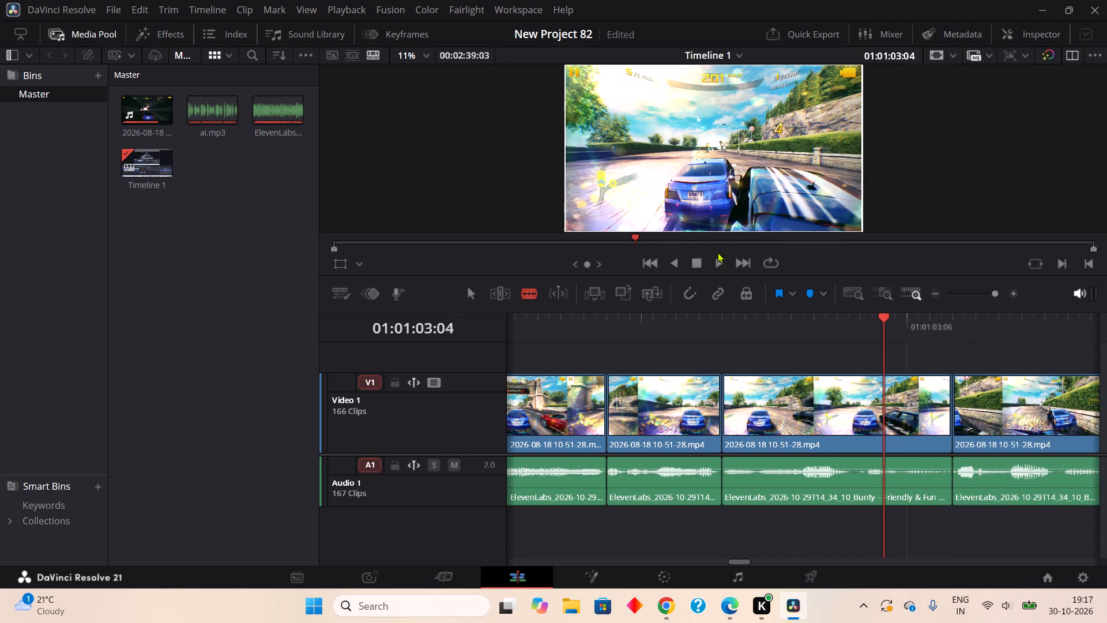
Play onward to 01:01:04:13, then split Audio 1 at 01:01:04:03 and ripple cut the two-frame piece up to the existing cut at 01:01:04:05.
double_click(713, 263)
click(705, 261)
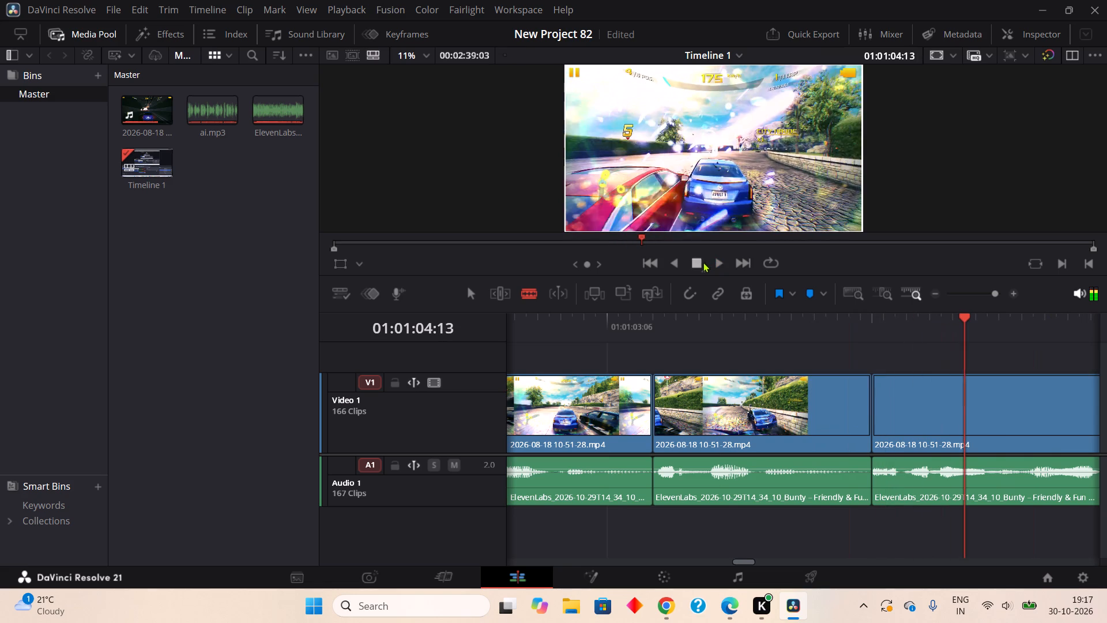
click(859, 499)
right_click(858, 495)
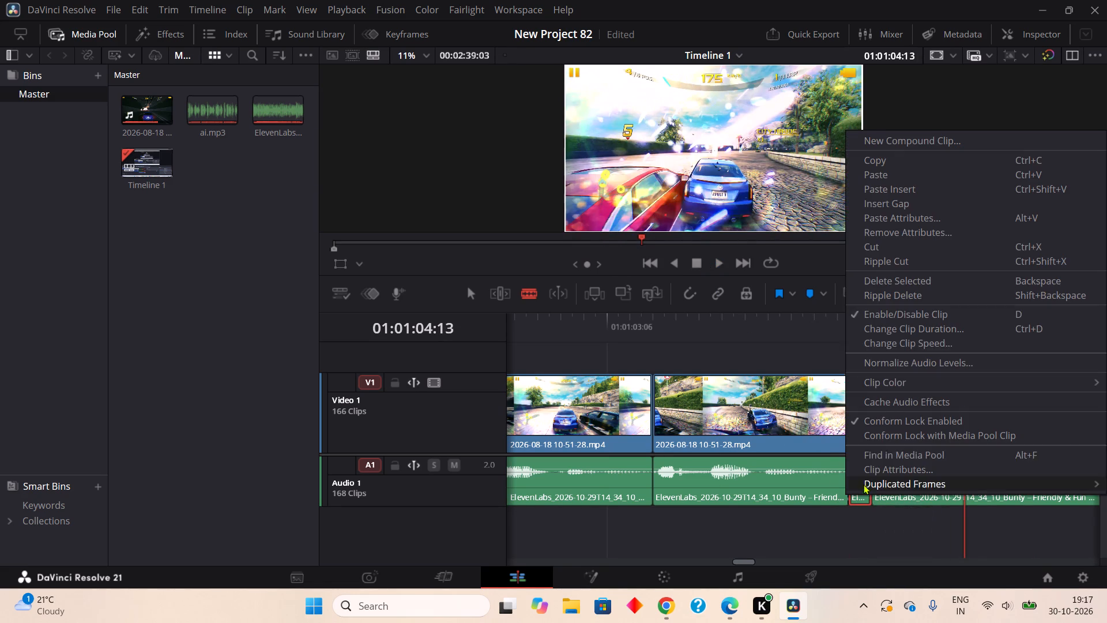
double_click(894, 257)
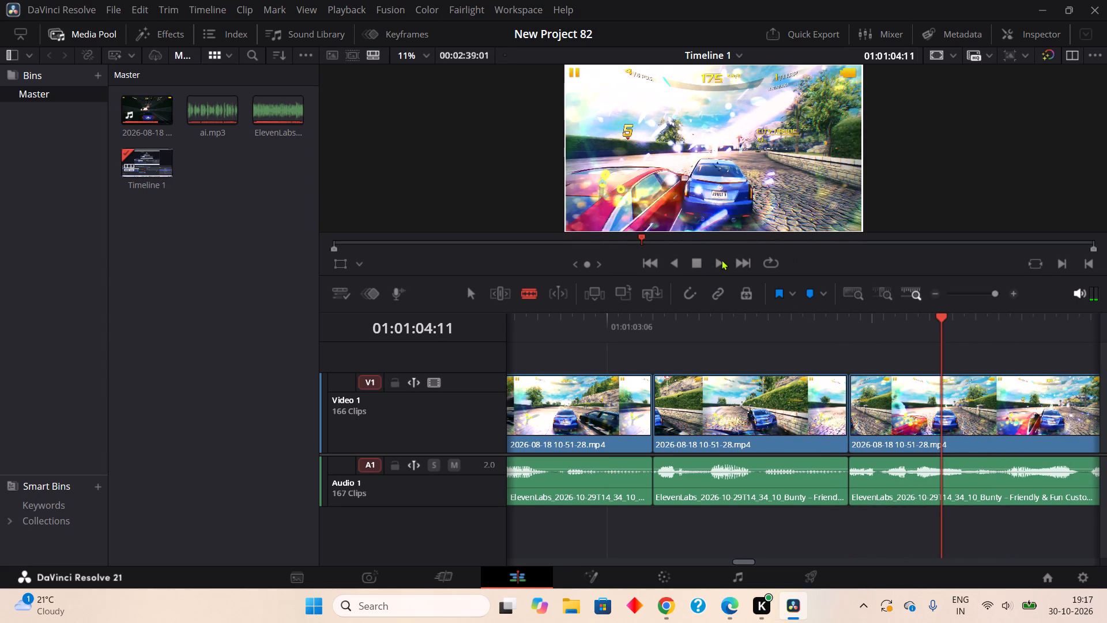
Play onward to 01:01:05:14, then split Audio 1 at 01:01:05:21 and 01:01:06:00 and ripple cut the silent piece between them.
click(720, 260)
click(696, 260)
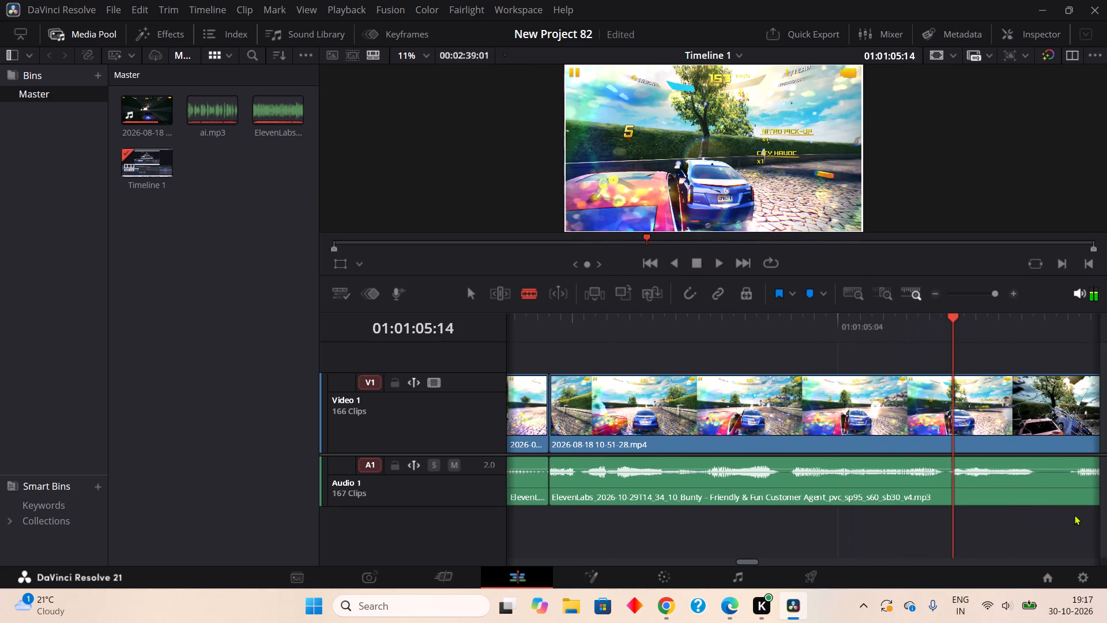
click(1038, 503)
click(1076, 501)
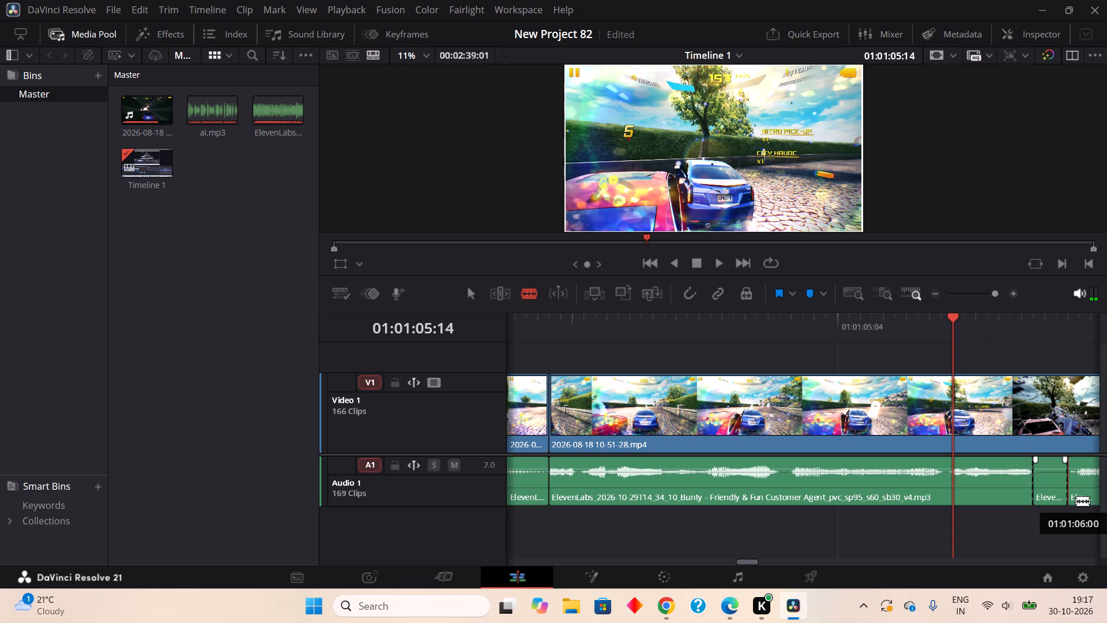
right_click(1067, 497)
right_click(1049, 485)
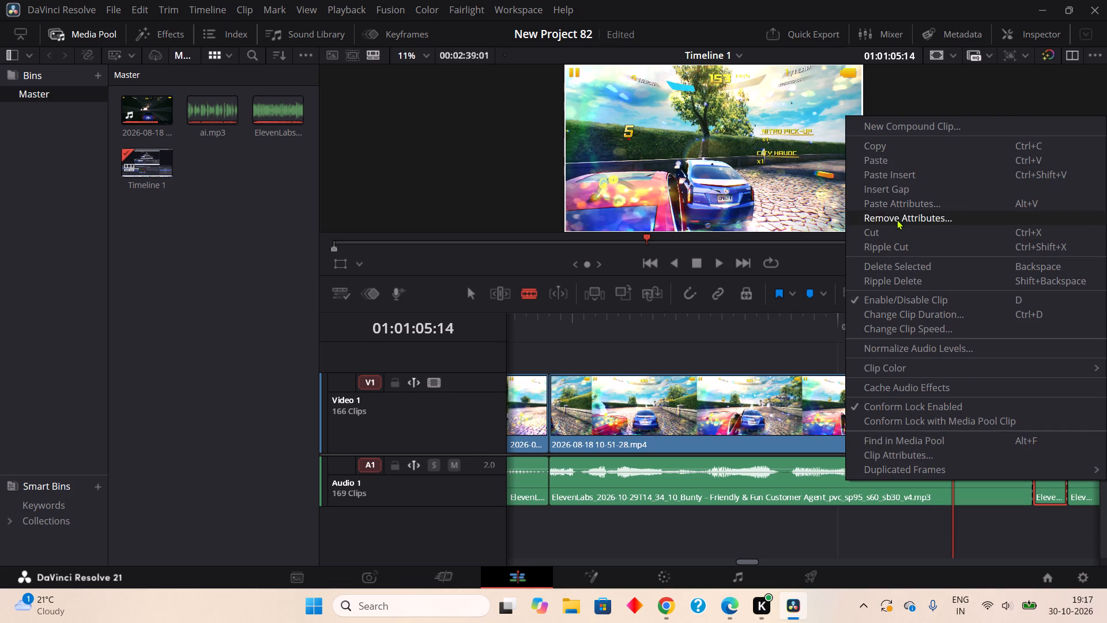
click(908, 247)
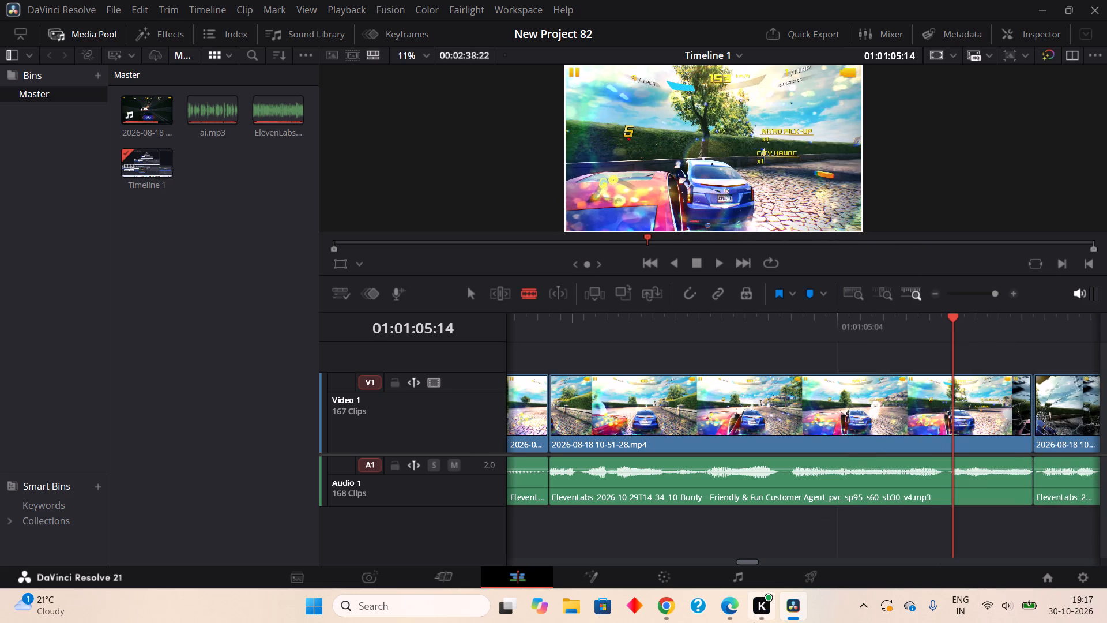